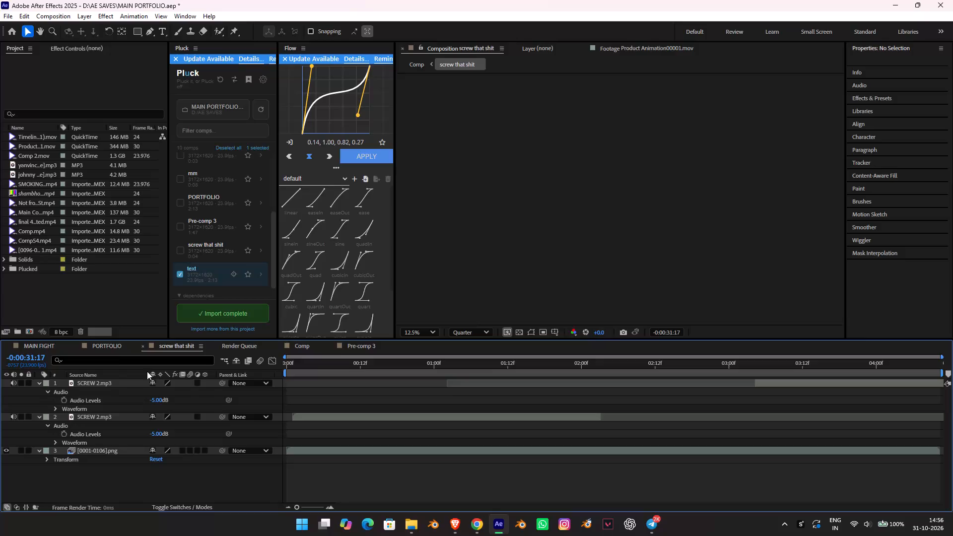
# Paste the two copied music audio layers into the PORTFOLIO composition.
pyautogui.click(114, 343)
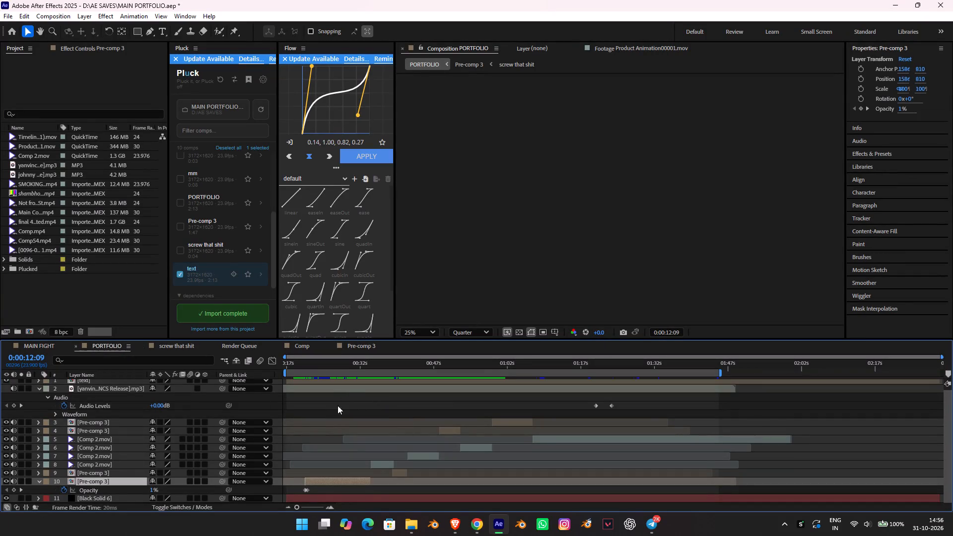
pyautogui.hotkey('ctrl', 'v')
# Play back the PORTFOLIO timeline to review the edit through the gorilla shot and the following clip.
pyautogui.press('space')
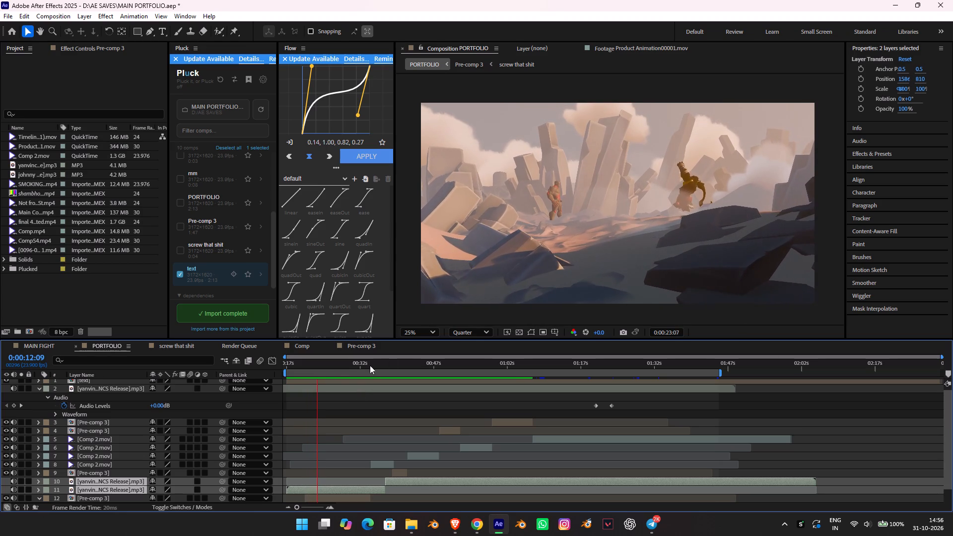
pyautogui.scroll(-1, 567, 180)
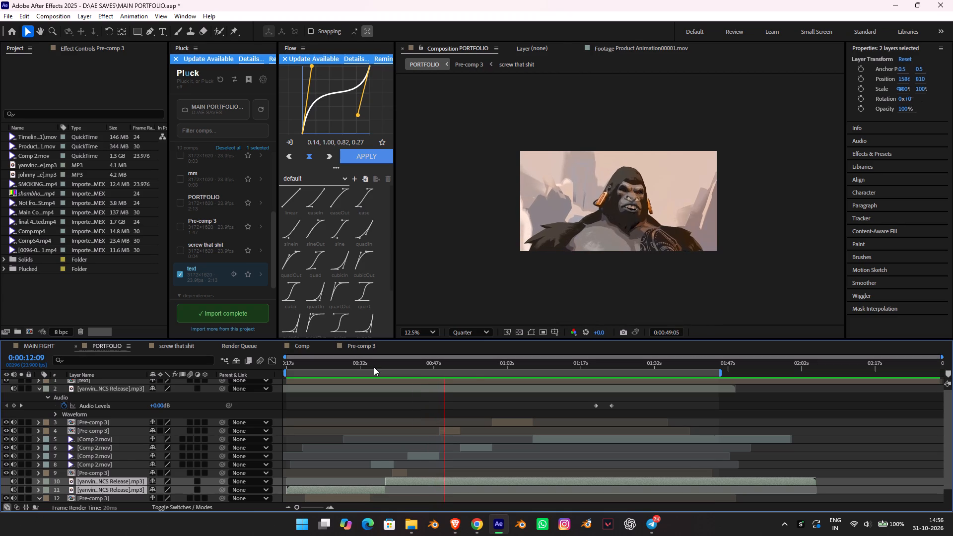
pyautogui.press('space')
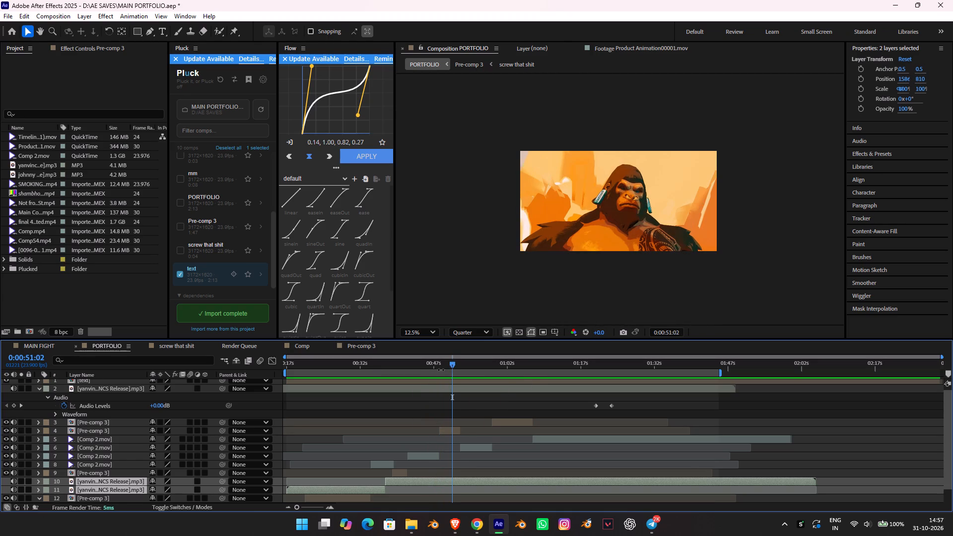
pyautogui.press('space')
pyautogui.press('space')
pyautogui.press('space')
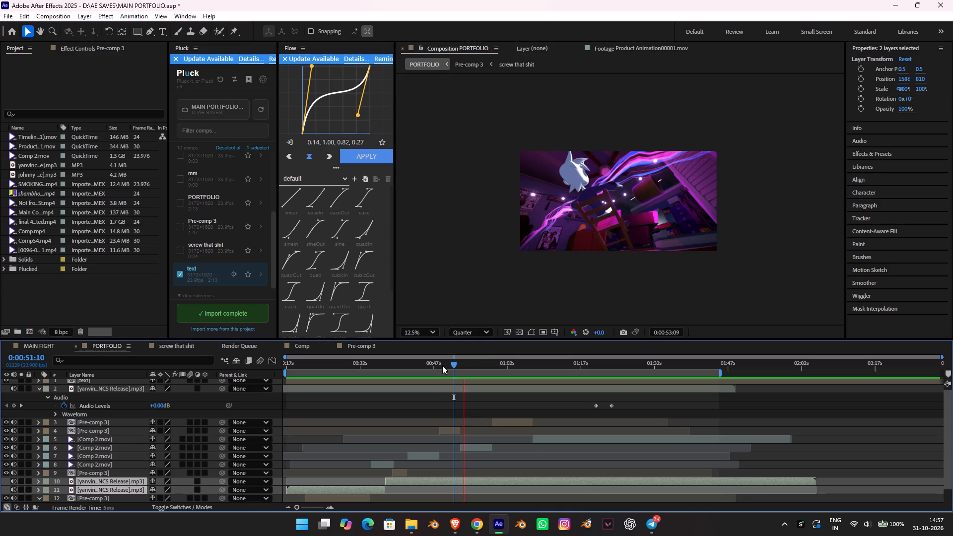
pyautogui.press('space')
# Shift the last two Pre-comp 3 clips and last two Comp 2.mov clips about 12 seconds later to open a gap.
pyautogui.click(445, 365)
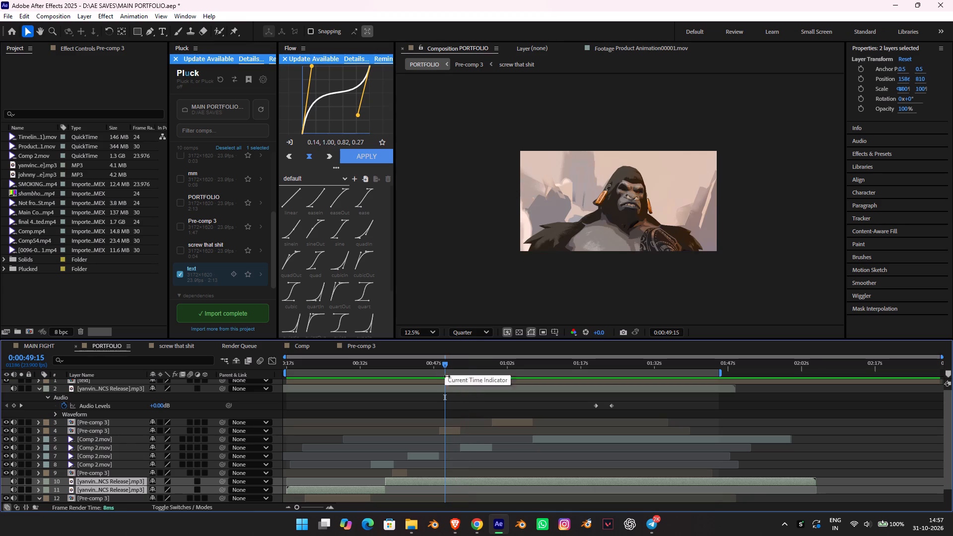
pyautogui.click(446, 430)
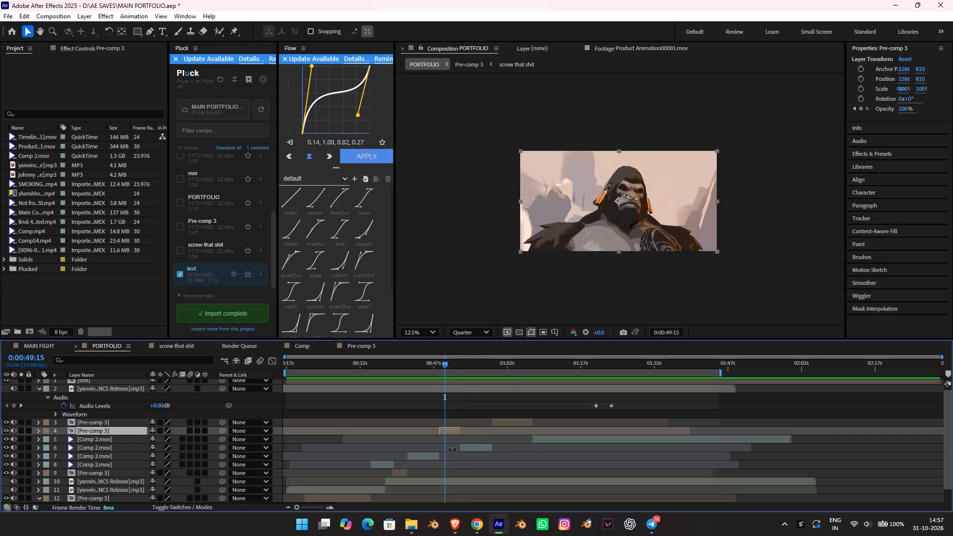
pyautogui.click(478, 448)
pyautogui.scroll(4, 490, 440)
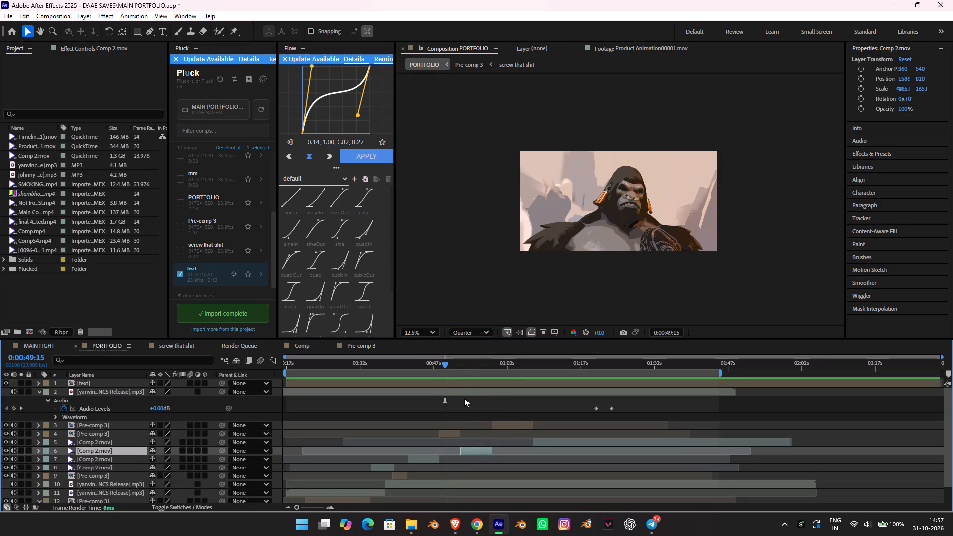
pyautogui.keyDown('shift'); pyautogui.click(504, 425); pyautogui.keyUp('shift')
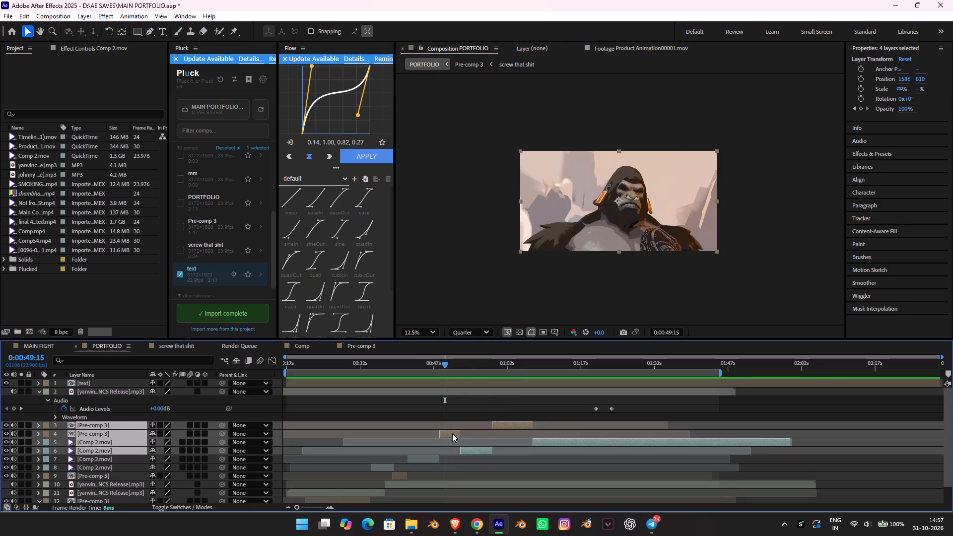
pyautogui.moveTo(450, 432); pyautogui.dragTo(509, 429)
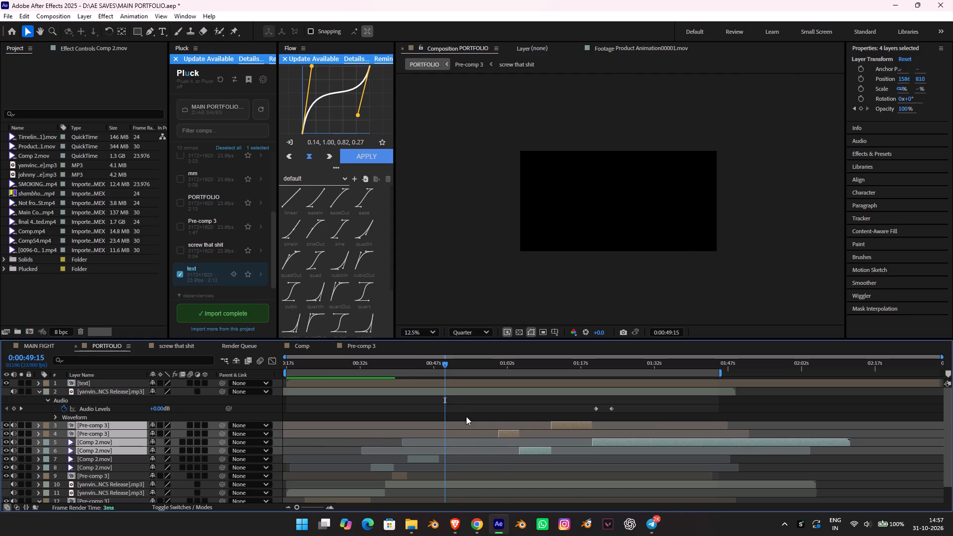
# Import the Comp54 video from the RENDERS folder into the project.
pyautogui.doubleClick(76, 306)
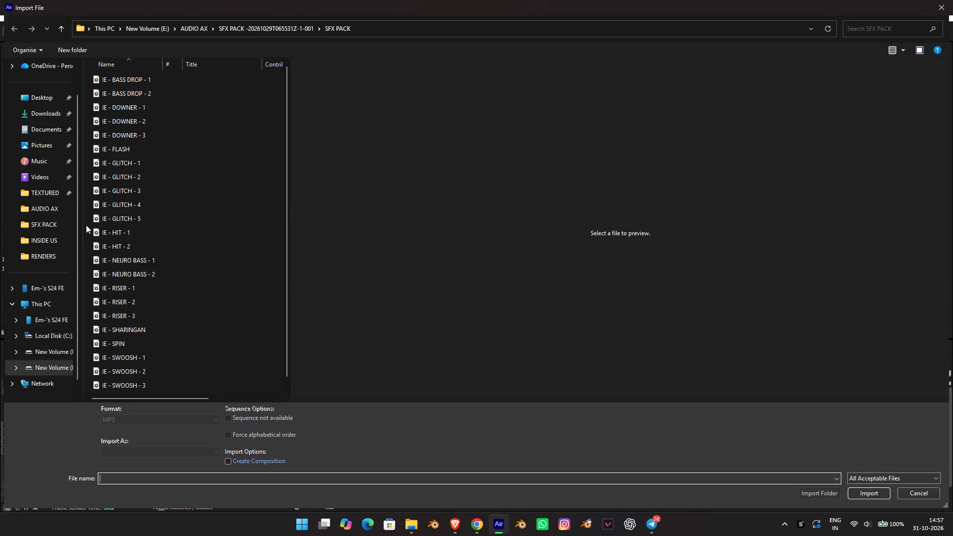
pyautogui.click(48, 257)
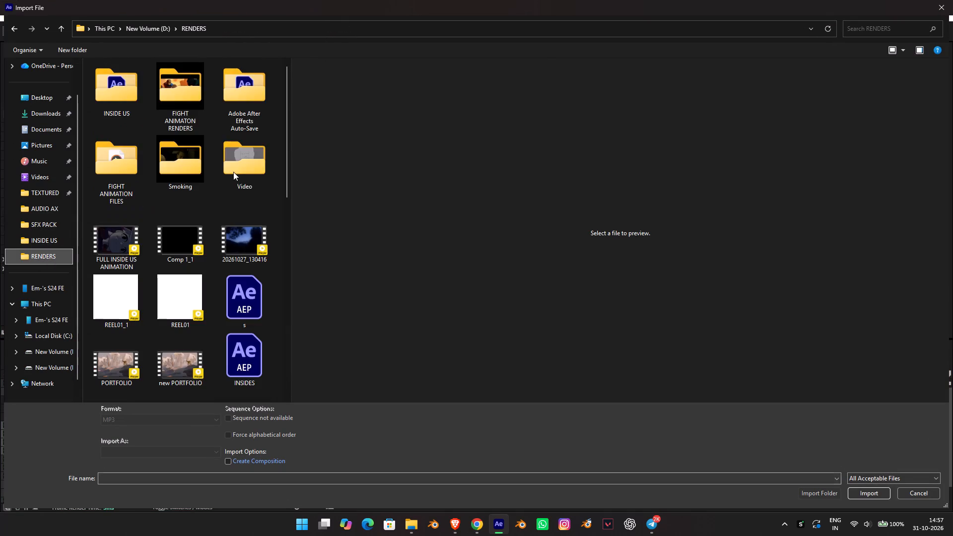
pyautogui.scroll(-5, 212, 196)
pyautogui.click(128, 355)
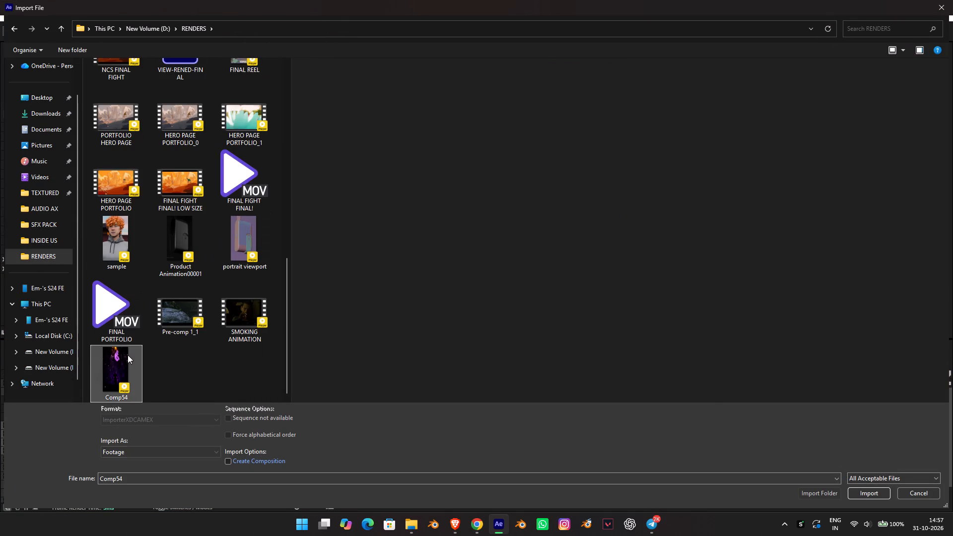
pyautogui.doubleClick(128, 355)
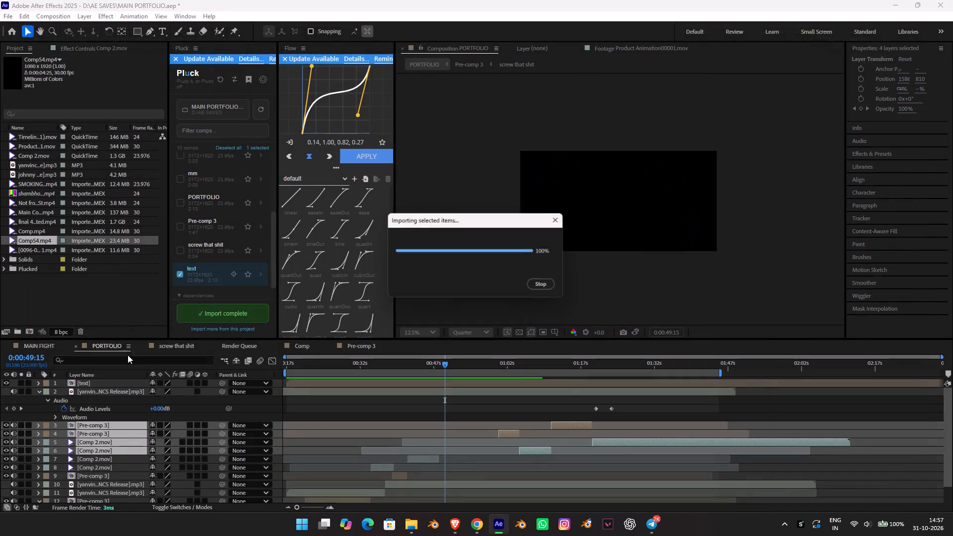
# Add Comp54.mp4 to the timeline above the Pre-comp 3 layers, with its start at 0:00:48:12 in the gap.
pyautogui.moveTo(24, 241); pyautogui.dragTo(421, 403)
pyautogui.moveTo(439, 428); pyautogui.dragTo(460, 429)
pyautogui.click(441, 365)
pyautogui.click(438, 363)
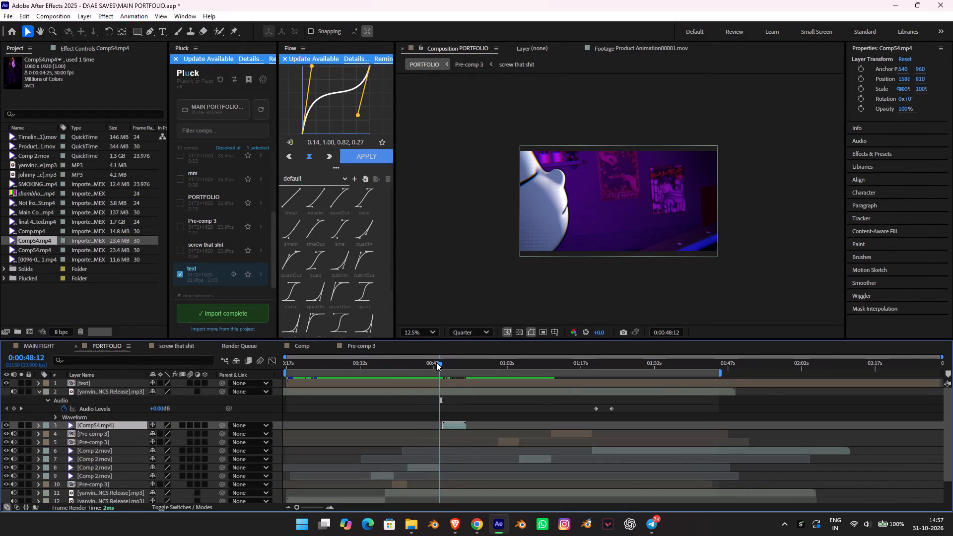
pyautogui.click(453, 423)
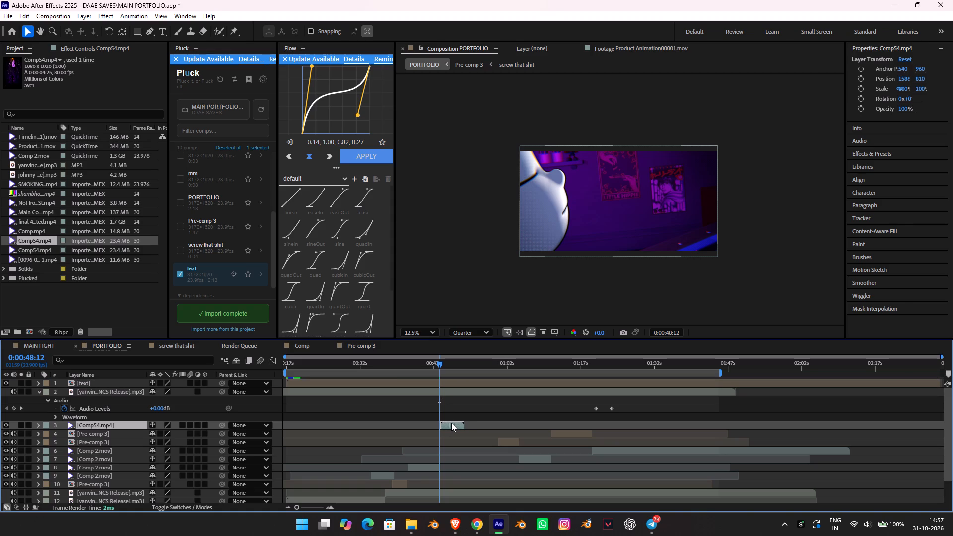
# Scale the Comp54.mp4 layer down to about 87% so it roughly fits the frame height, previewing the clip.
pyautogui.press('space')
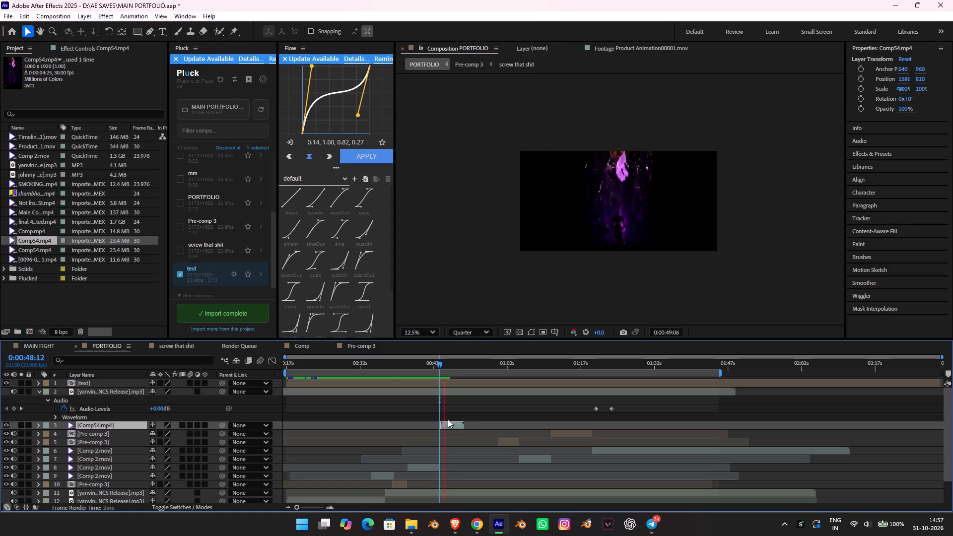
pyautogui.press('space')
pyautogui.scroll(1, 633, 241)
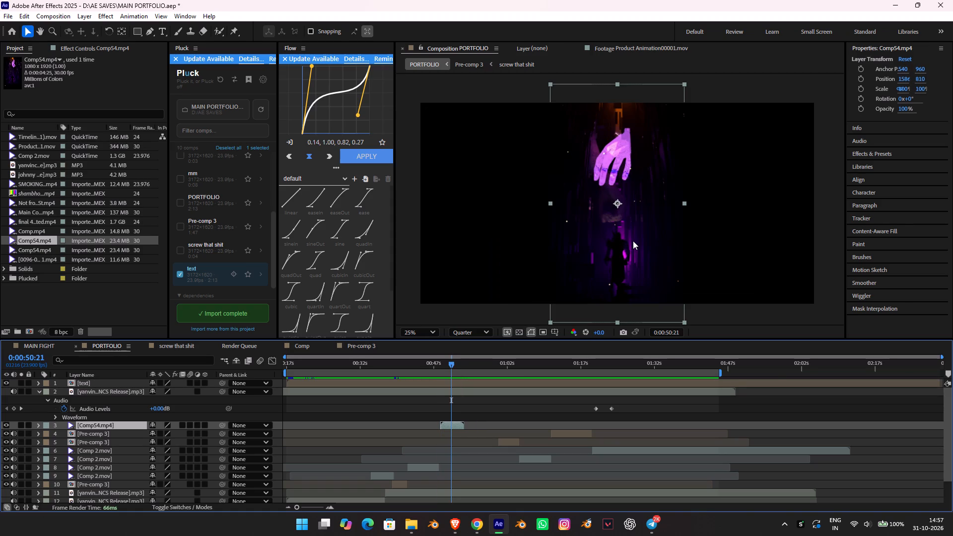
pyautogui.press('space')
pyautogui.press('space')
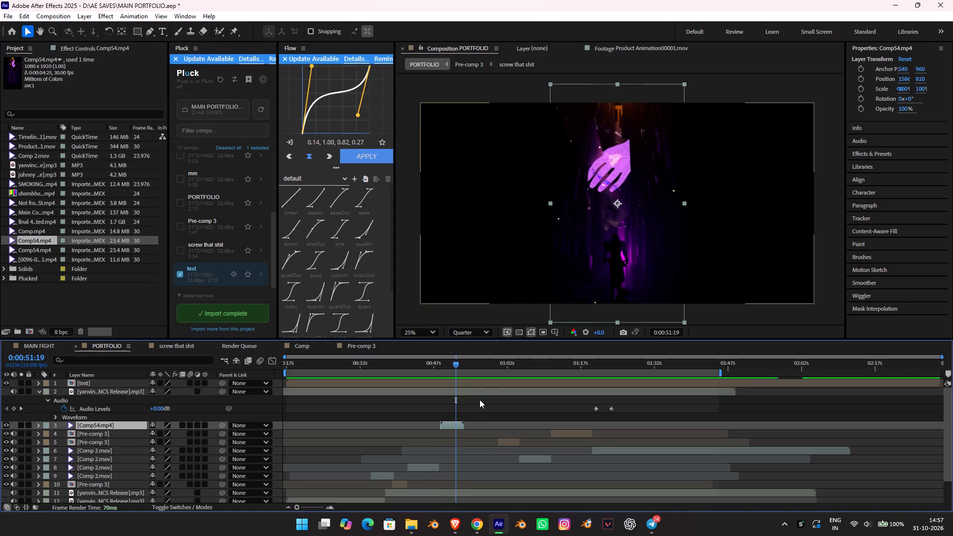
pyautogui.click(457, 422)
pyautogui.moveTo(685, 82); pyautogui.dragTo(676, 97)
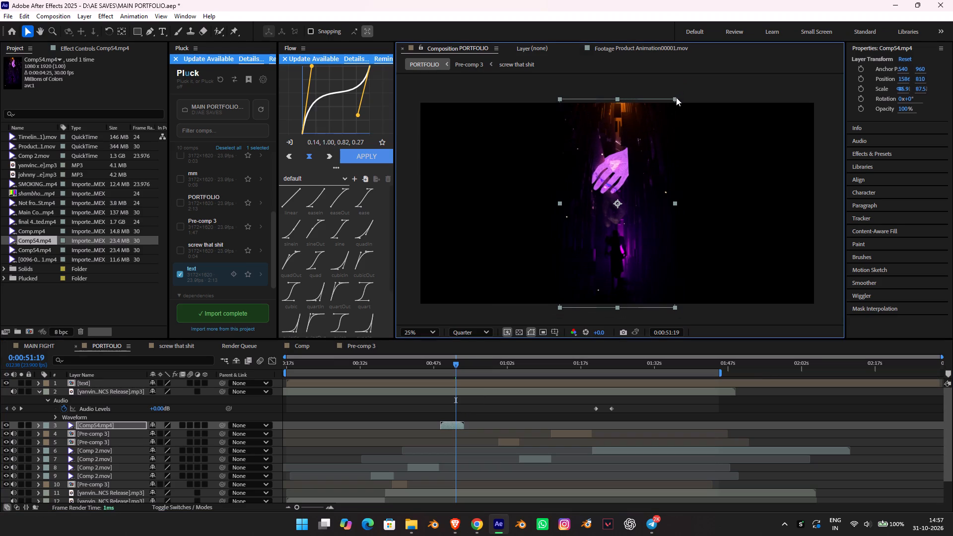
pyautogui.moveTo(676, 97); pyautogui.dragTo(675, 99)
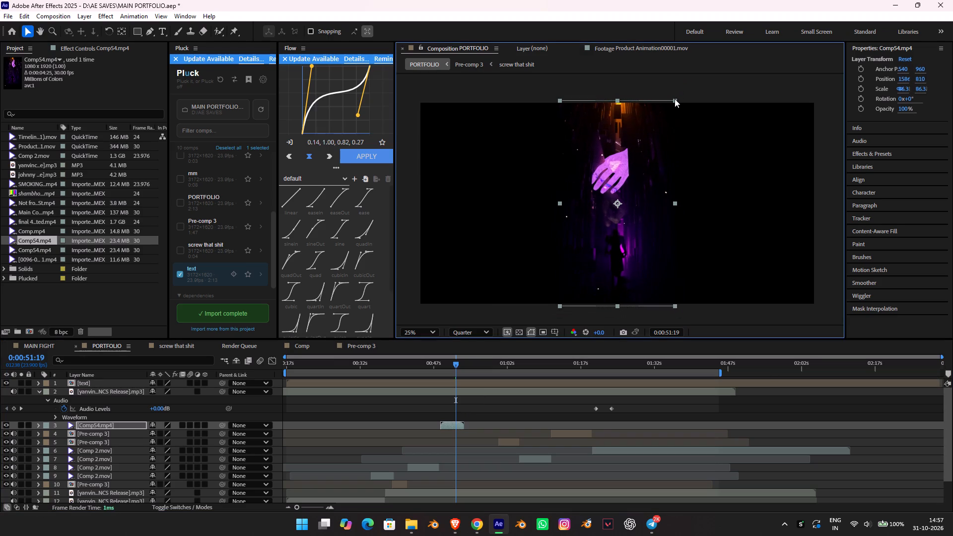
pyautogui.moveTo(675, 99); pyautogui.dragTo(676, 98)
pyautogui.press('space')
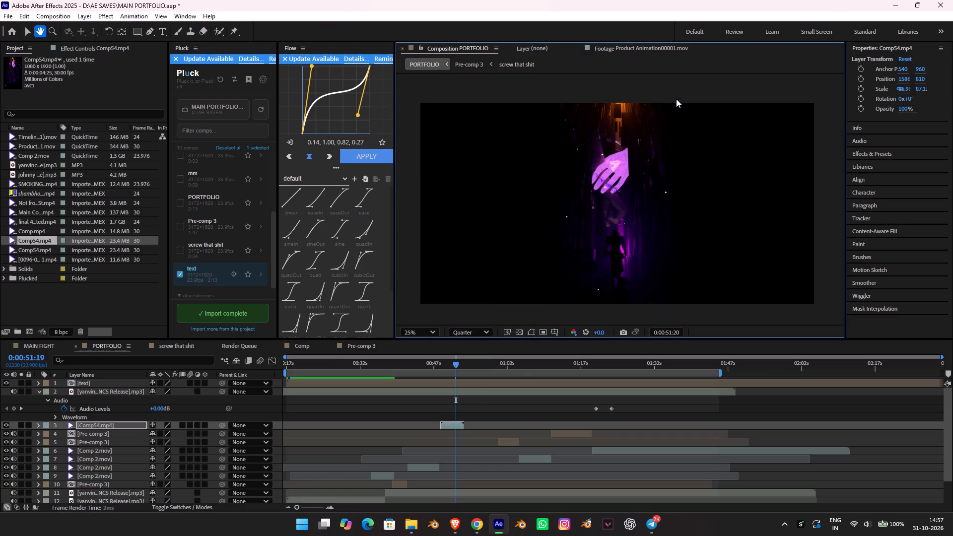
pyautogui.press('space')
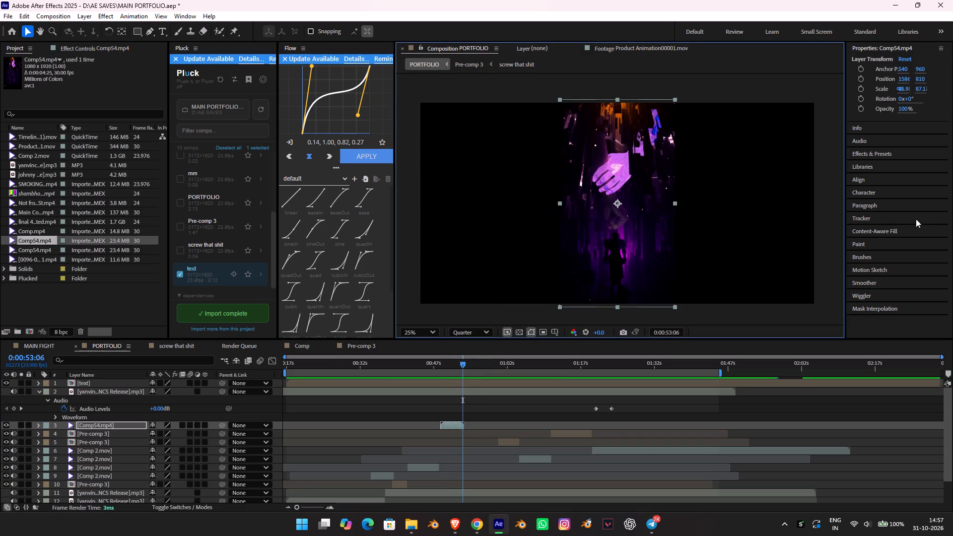
# Move the two Pre-comp 3 and two Comp 2.mov clips after the gap back to directly follow Comp54.mp4.
pyautogui.click(511, 442)
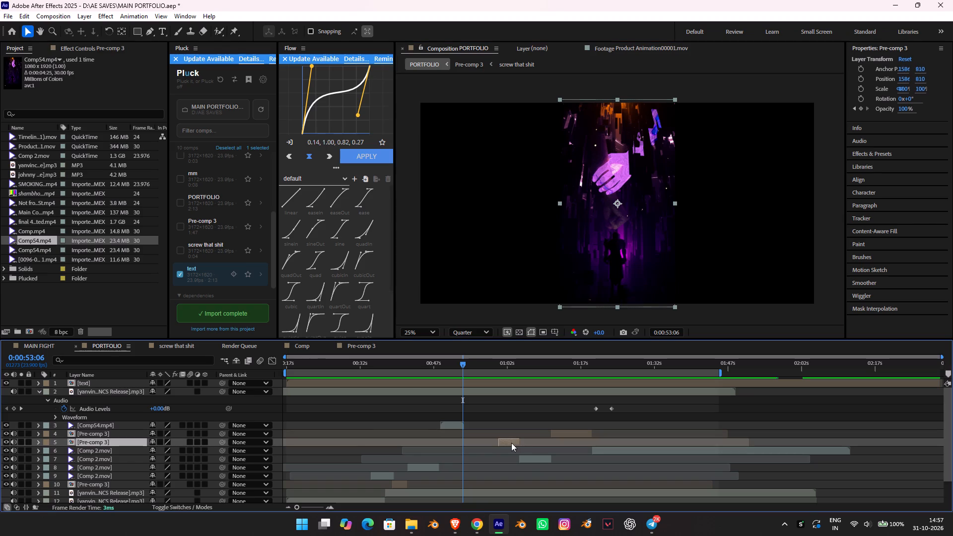
pyautogui.keyDown('shift'); pyautogui.click(540, 459); pyautogui.keyUp('shift')
pyautogui.keyDown('shift'); pyautogui.click(572, 434); pyautogui.keyUp('shift')
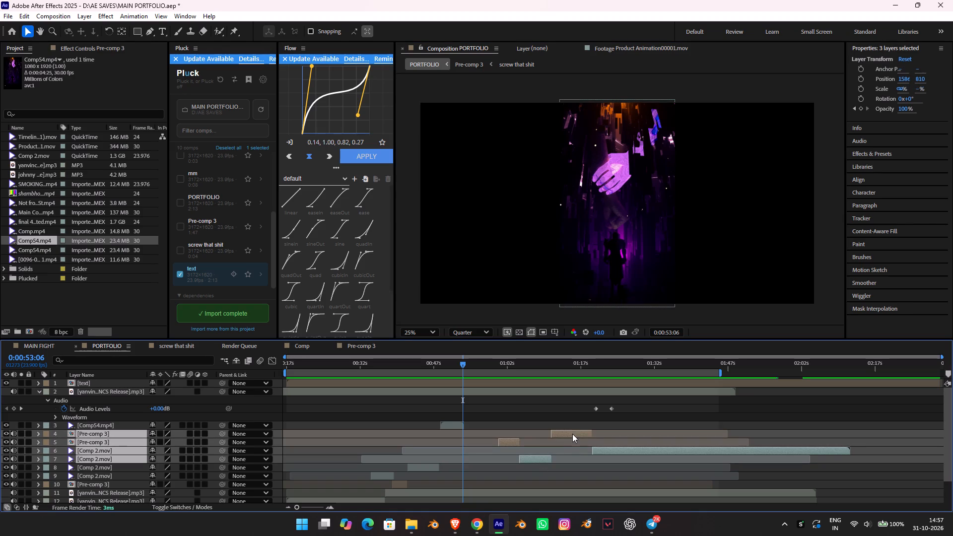
pyautogui.moveTo(511, 442); pyautogui.dragTo(478, 441)
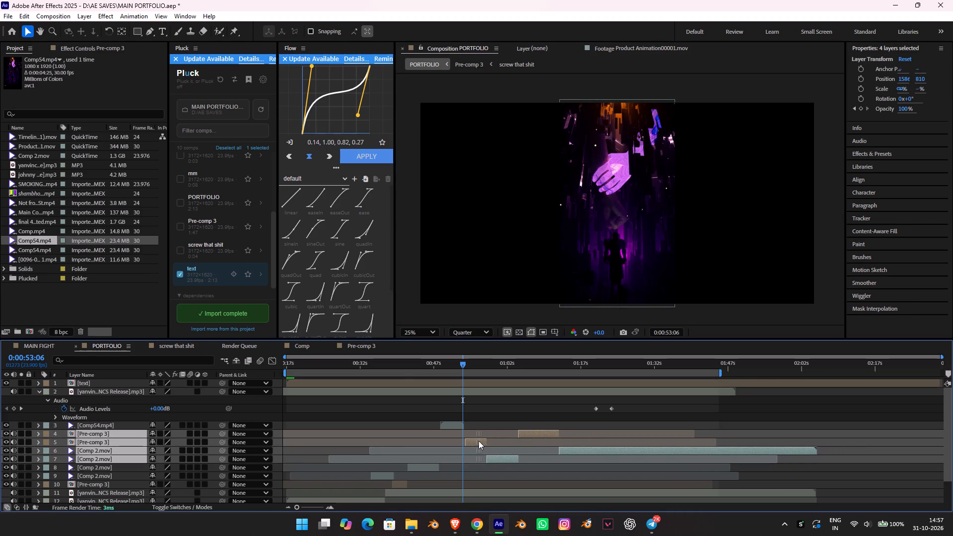
pyautogui.moveTo(478, 441); pyautogui.dragTo(476, 439)
pyautogui.press('space')
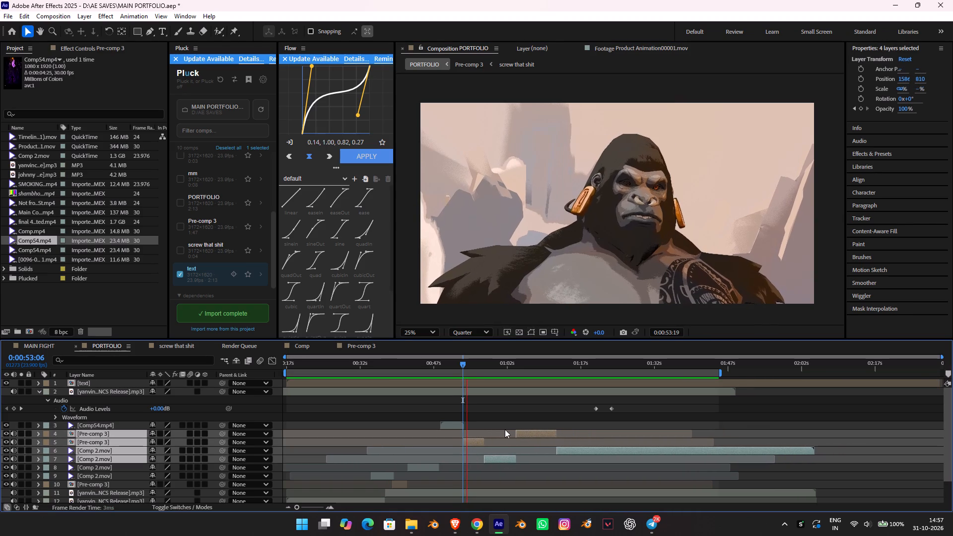
pyautogui.press('space')
# Fine-align the four moved clips so the first one starts at 0:00:53:13, just after Comp54.mp4 ends.
pyautogui.keyDown('alt'); pyautogui.scroll(8, 467, 428); pyautogui.keyUp('alt')
pyautogui.moveTo(415, 364); pyautogui.dragTo(399, 386)
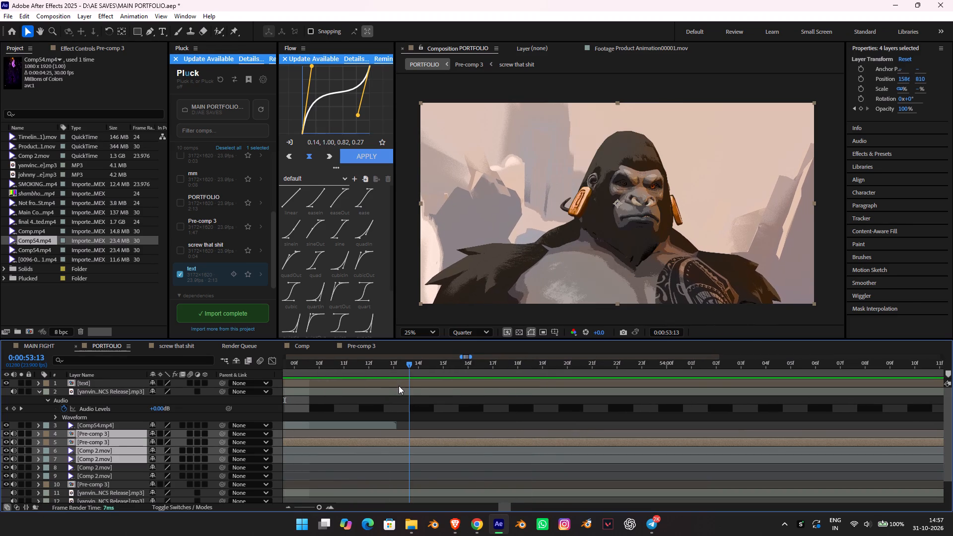
pyautogui.moveTo(399, 386); pyautogui.dragTo(400, 386)
pyautogui.moveTo(395, 442); pyautogui.dragTo(518, 440)
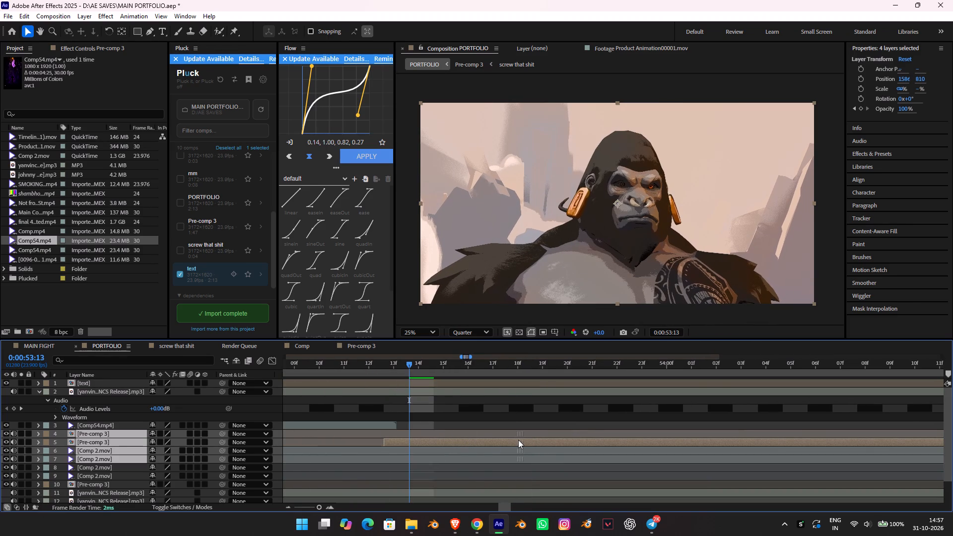
pyautogui.moveTo(518, 440); pyautogui.dragTo(542, 439)
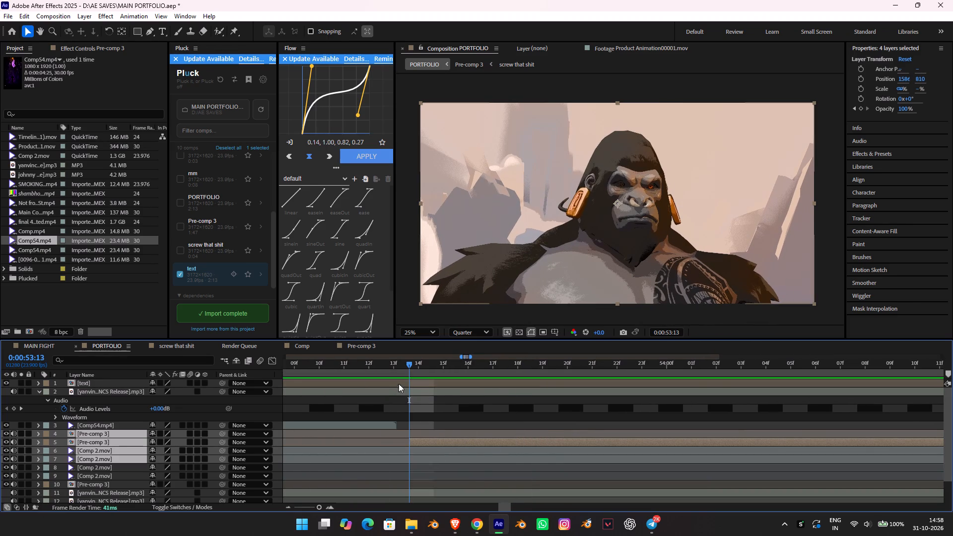
# Check the cut after Comp54.mp4 and play back the sequence from 0:00:48:10 through the following clips.
pyautogui.click(394, 367)
pyautogui.moveTo(388, 367); pyautogui.dragTo(389, 367)
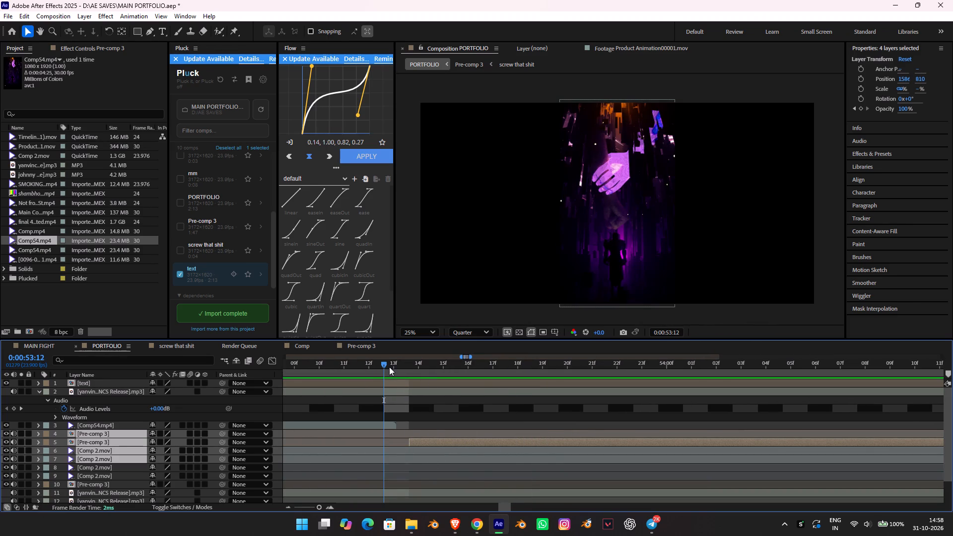
pyautogui.moveTo(389, 367); pyautogui.dragTo(375, 366)
pyautogui.press('space')
pyautogui.press('space')
pyautogui.keyDown('alt'); pyautogui.scroll(-10, 534, 426); pyautogui.keyUp('alt')
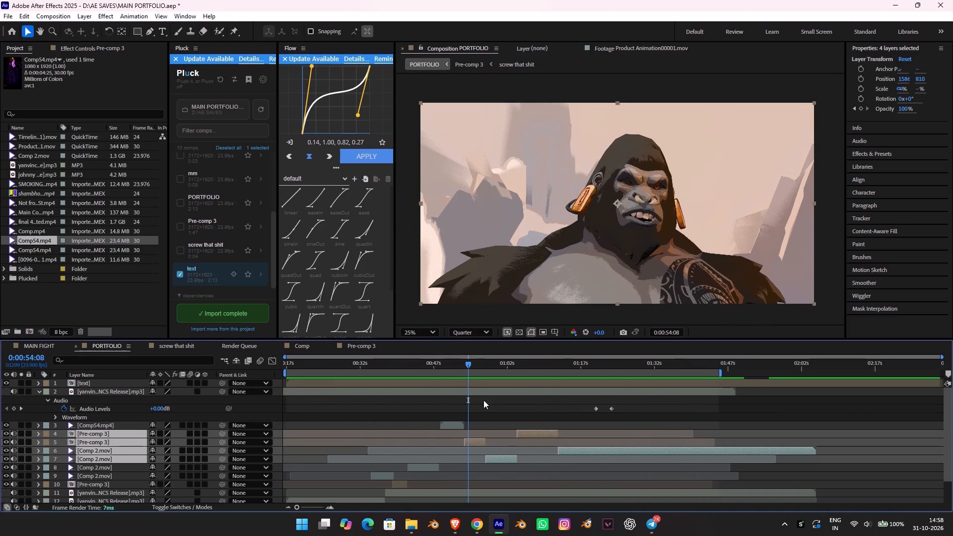
pyautogui.click(442, 370)
pyautogui.click(437, 370)
pyautogui.click(442, 365)
pyautogui.press('space')
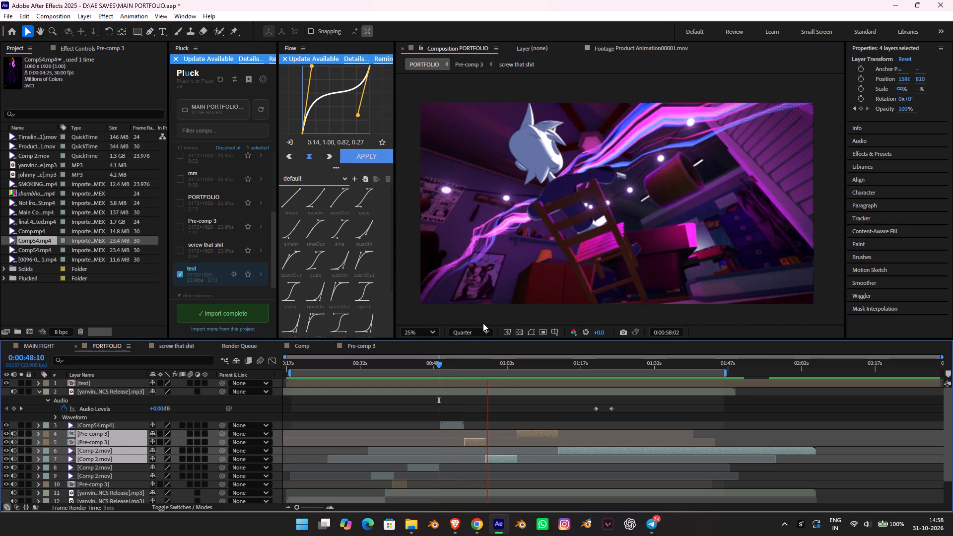
pyautogui.press('space')
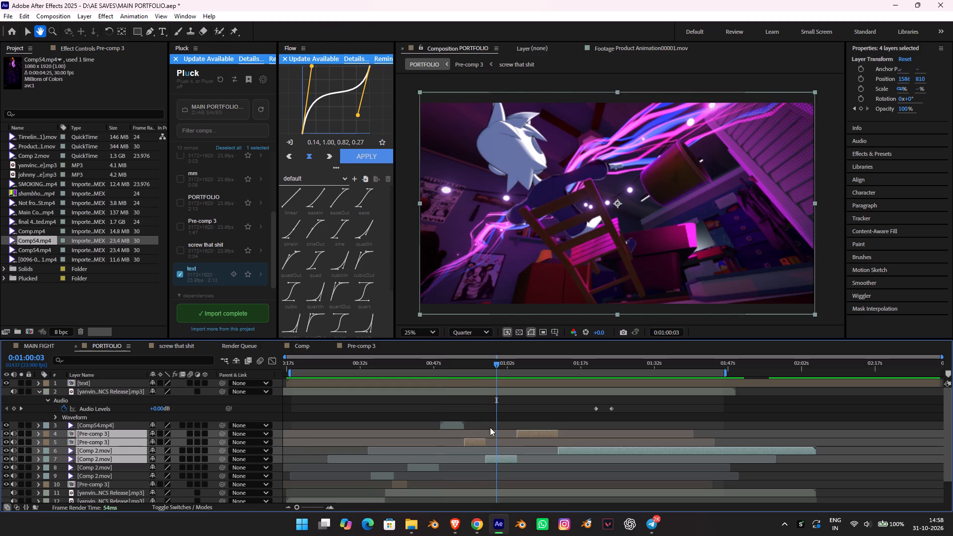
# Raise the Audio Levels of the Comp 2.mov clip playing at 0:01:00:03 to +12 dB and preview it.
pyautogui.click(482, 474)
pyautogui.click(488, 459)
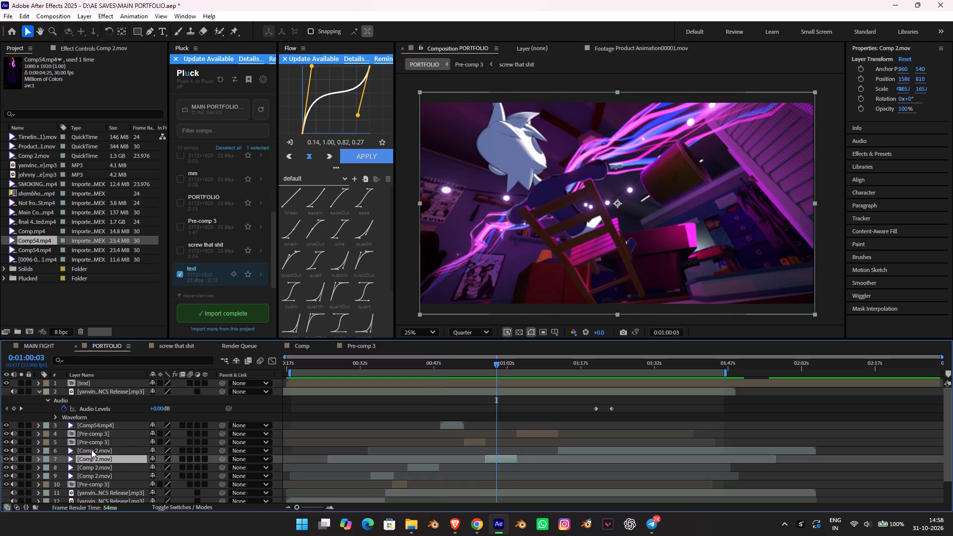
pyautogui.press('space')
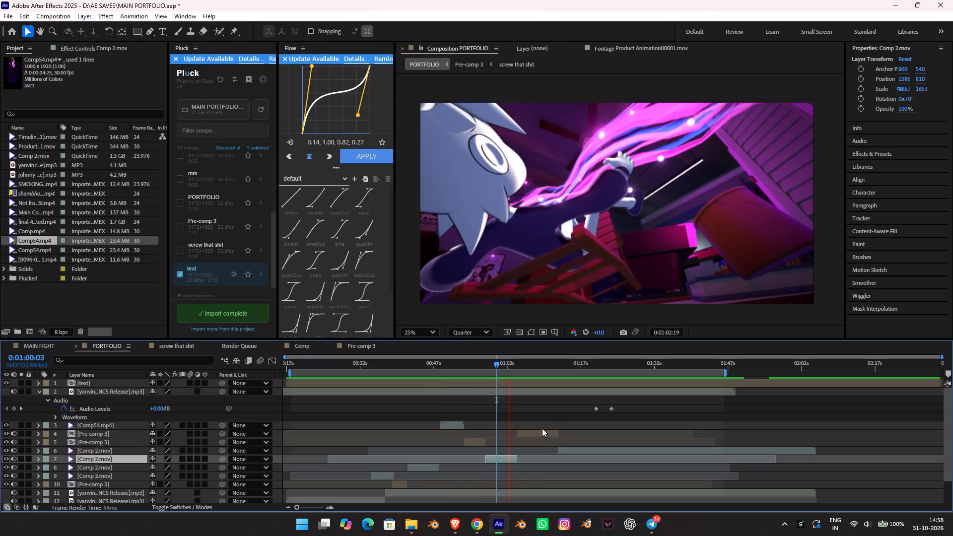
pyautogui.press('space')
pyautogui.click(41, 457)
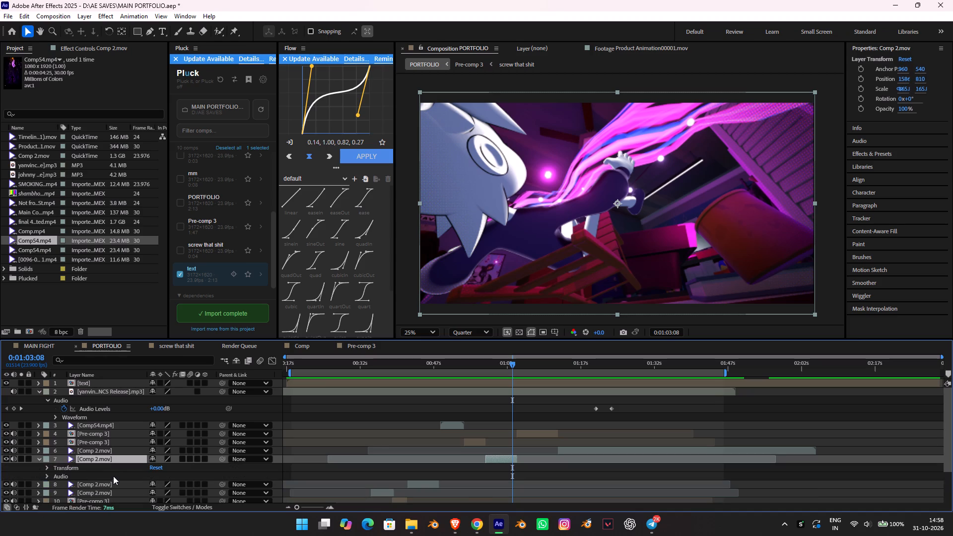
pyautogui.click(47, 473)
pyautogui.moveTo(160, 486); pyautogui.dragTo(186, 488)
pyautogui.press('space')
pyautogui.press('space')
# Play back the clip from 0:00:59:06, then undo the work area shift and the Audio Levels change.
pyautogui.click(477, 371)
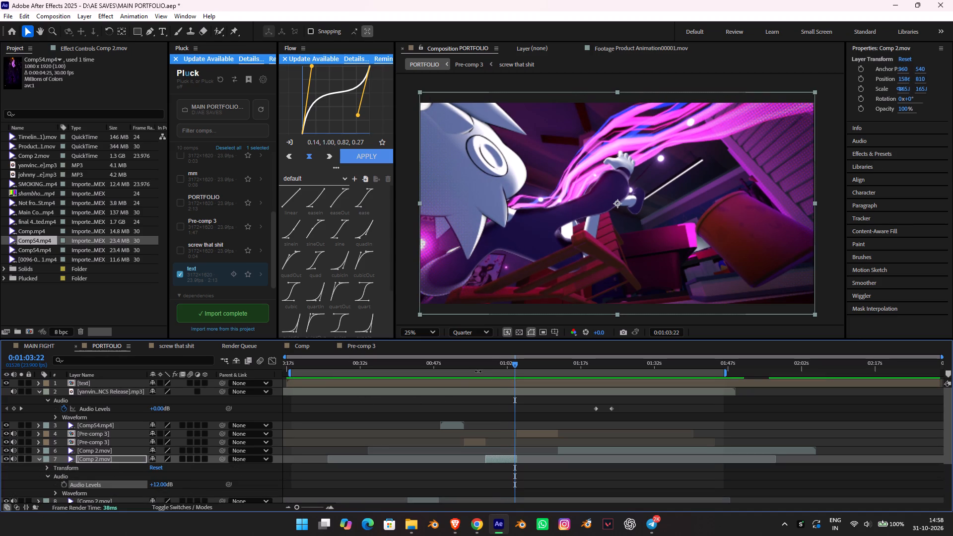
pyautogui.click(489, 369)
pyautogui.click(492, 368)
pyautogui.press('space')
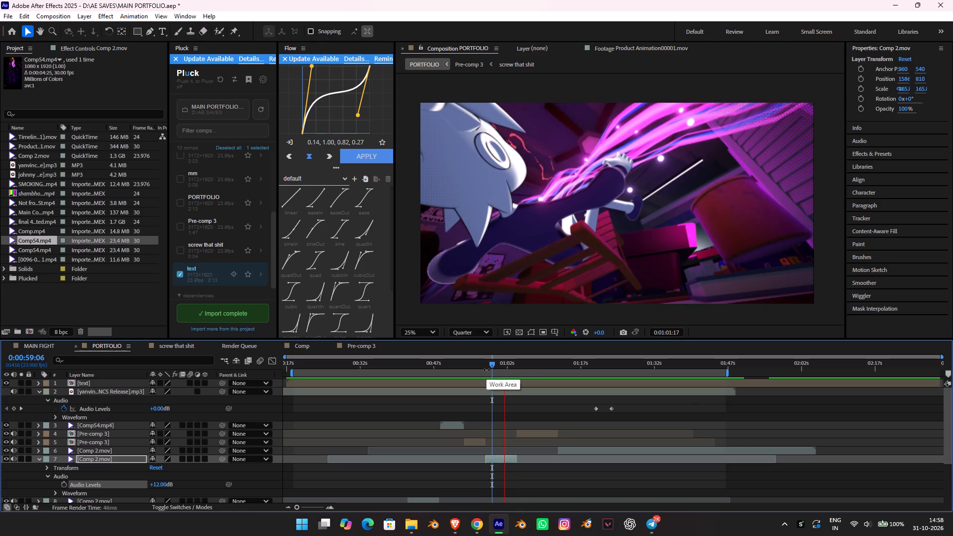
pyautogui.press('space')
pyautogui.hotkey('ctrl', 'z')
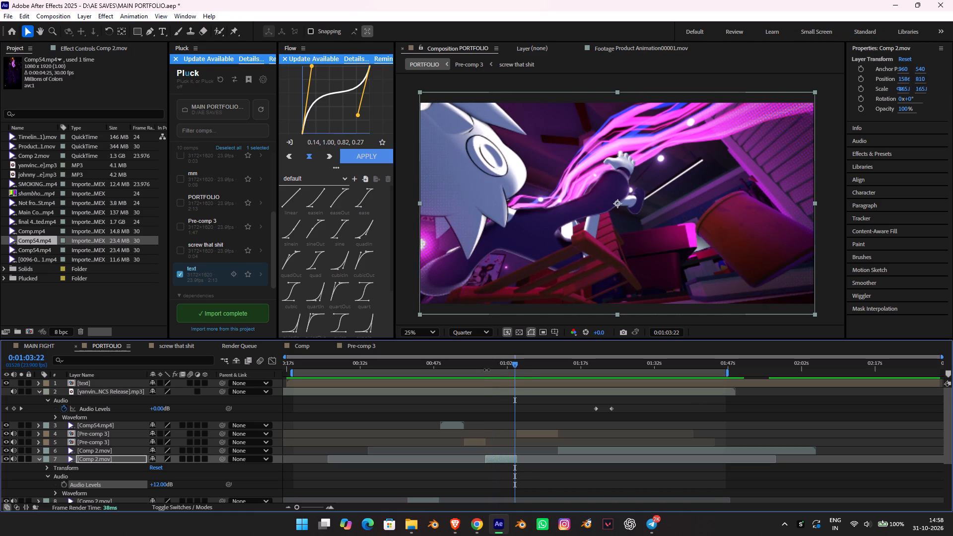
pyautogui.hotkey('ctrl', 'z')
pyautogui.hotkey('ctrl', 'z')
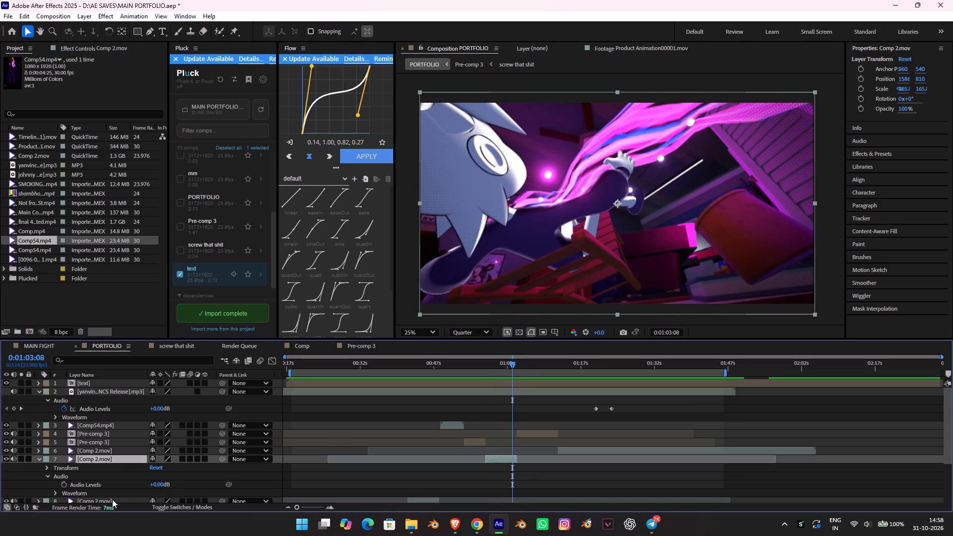
# Set the Audio Levels of the layer 7 Comp 2.mov clip to +12 dB and play back from 0:01:03:08.
pyautogui.moveTo(161, 486); pyautogui.dragTo(173, 488)
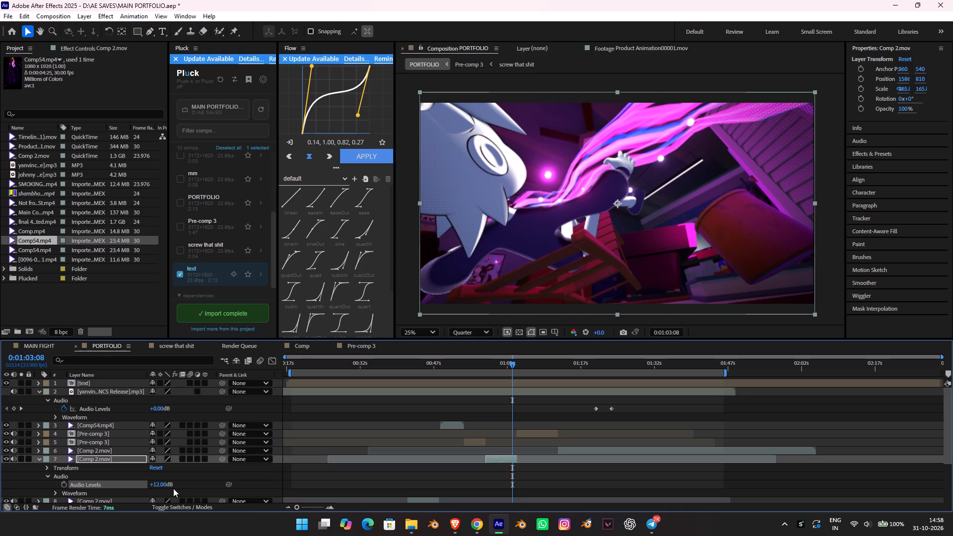
pyautogui.press('space')
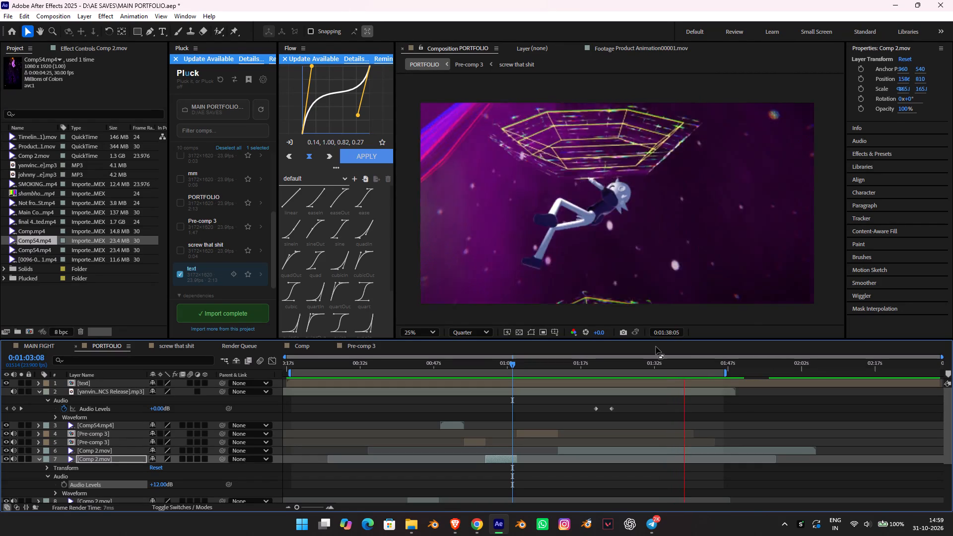
pyautogui.press('space')
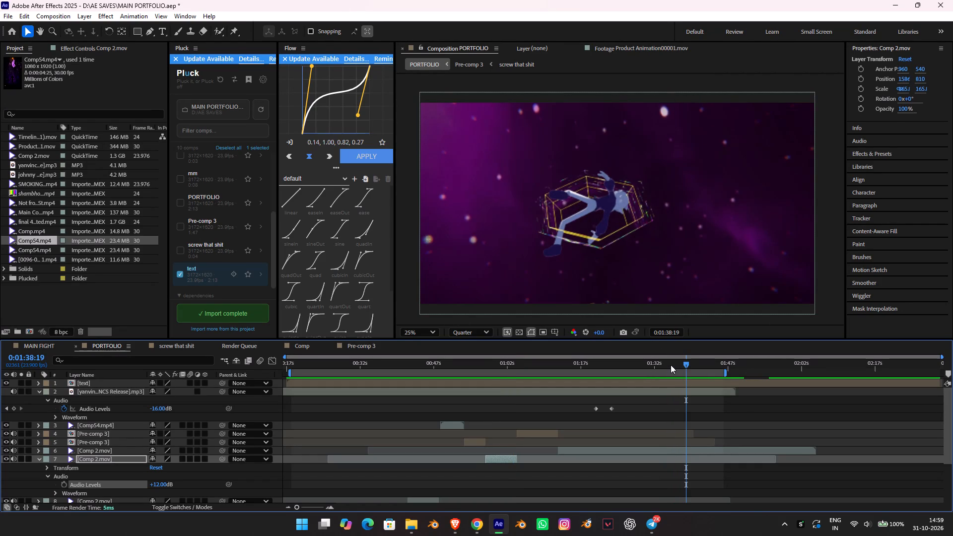
# Review the last Comp 2.mov clip from several points between 0:01:23:12 and 0:01:36:01 to find where it should end.
pyautogui.click(671, 365)
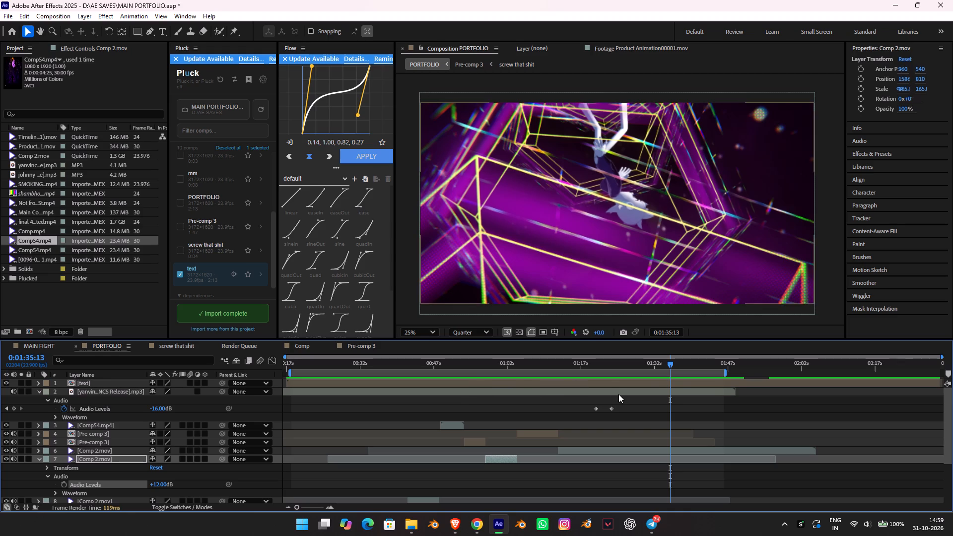
pyautogui.press('space')
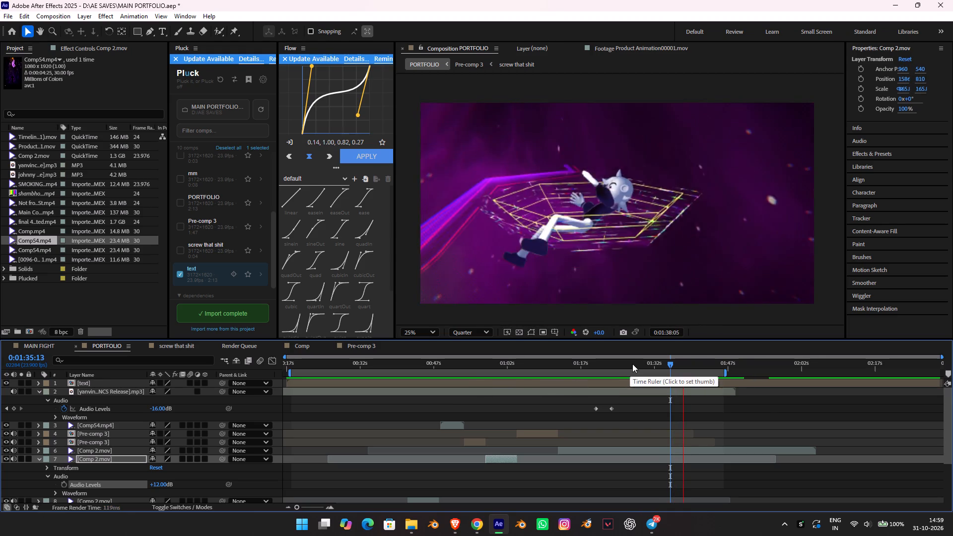
pyautogui.press('space')
pyautogui.moveTo(643, 361); pyautogui.dragTo(611, 361)
pyautogui.press('space')
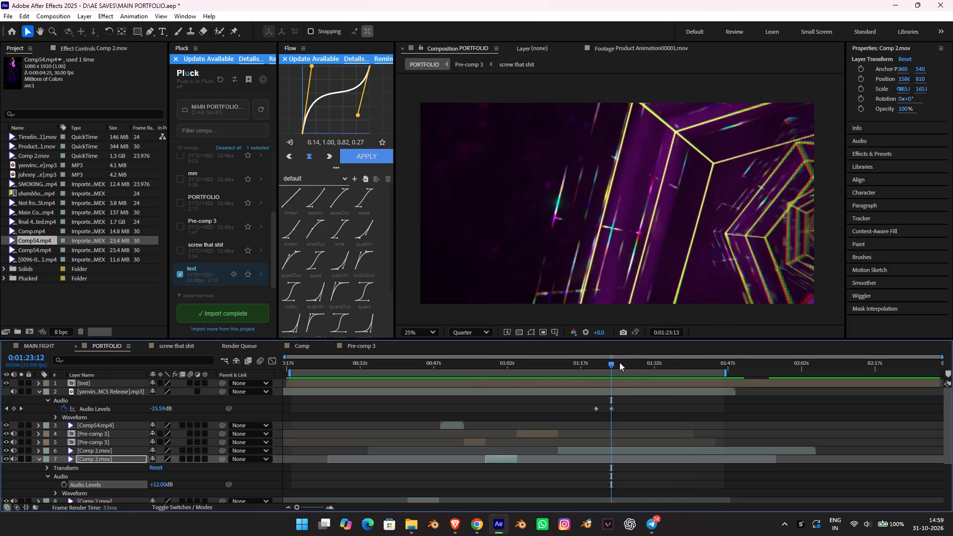
pyautogui.click(633, 365)
pyautogui.press('space')
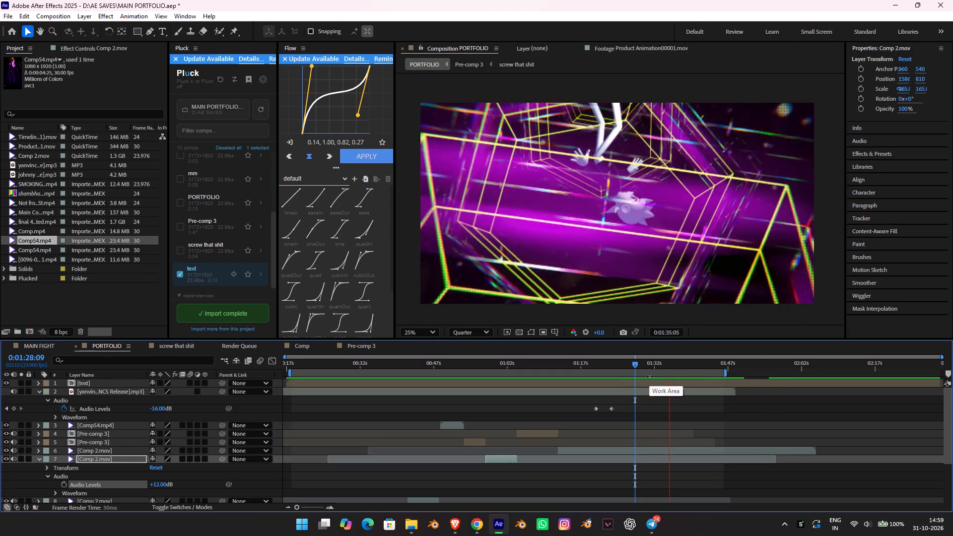
pyautogui.press('space')
# Split the last Comp 2.mov clip at 0:01:36:01, delete the part after the cut and check the playback there.
pyautogui.click(671, 389)
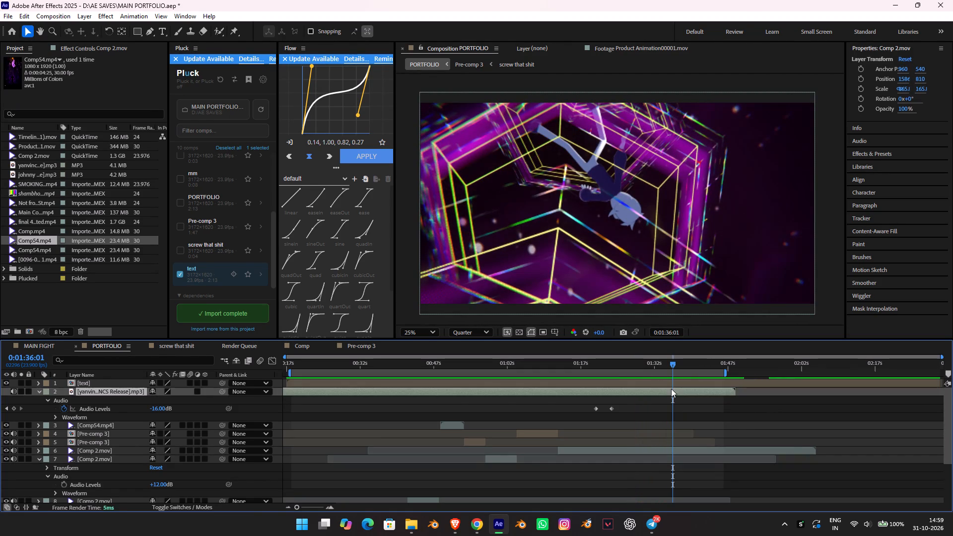
pyautogui.click(669, 383)
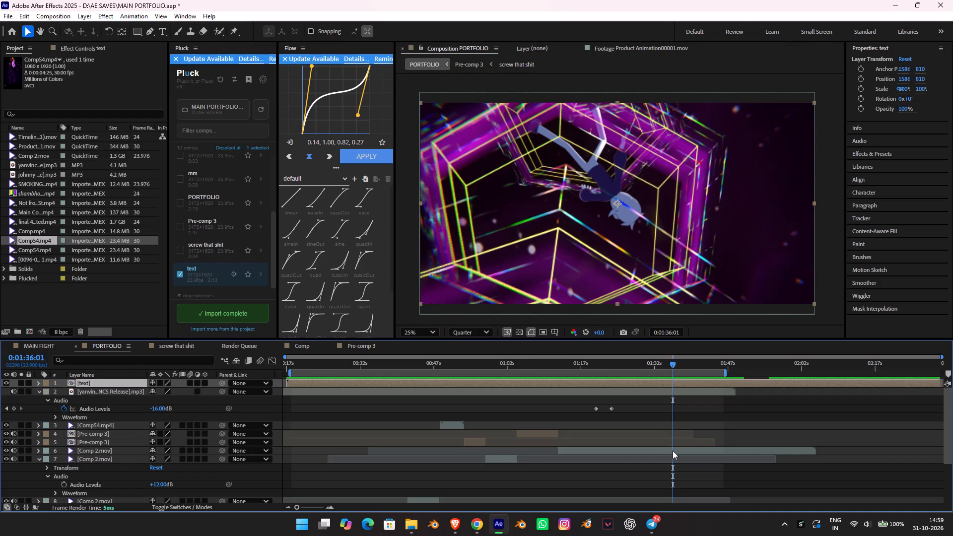
pyautogui.click(673, 451)
pyautogui.hotkey('ctrl', 'shift', 'd')
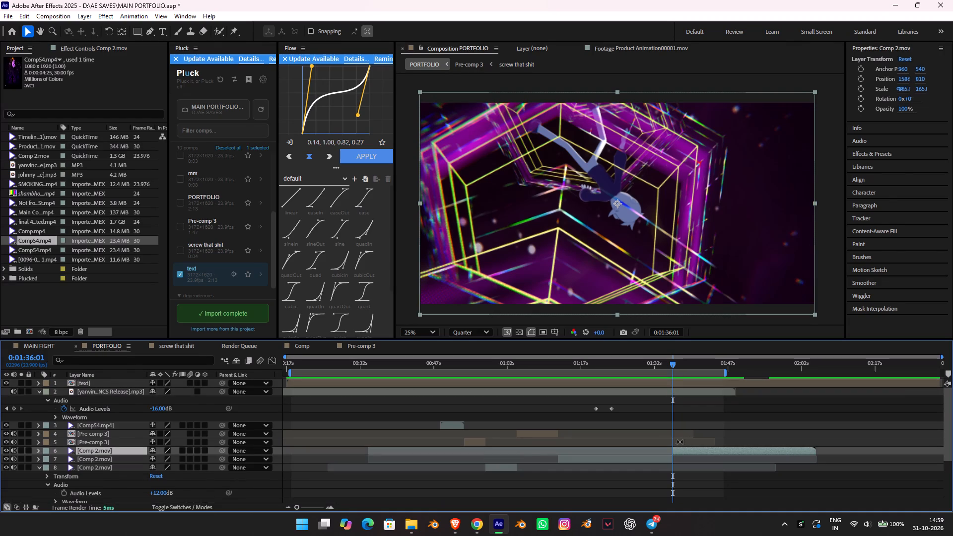
pyautogui.press('Delete')
pyautogui.press('space')
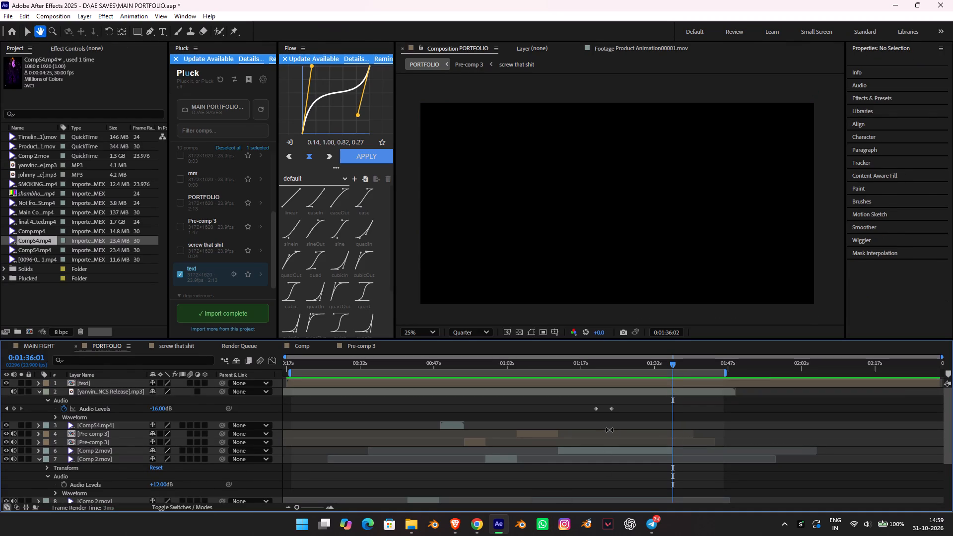
pyautogui.press('space')
# Start a footage import and browse the RENDERS folder and its FIGHT ANIMATON RENDERS subfolder for another clip.
pyautogui.tripleClick(31, 316)
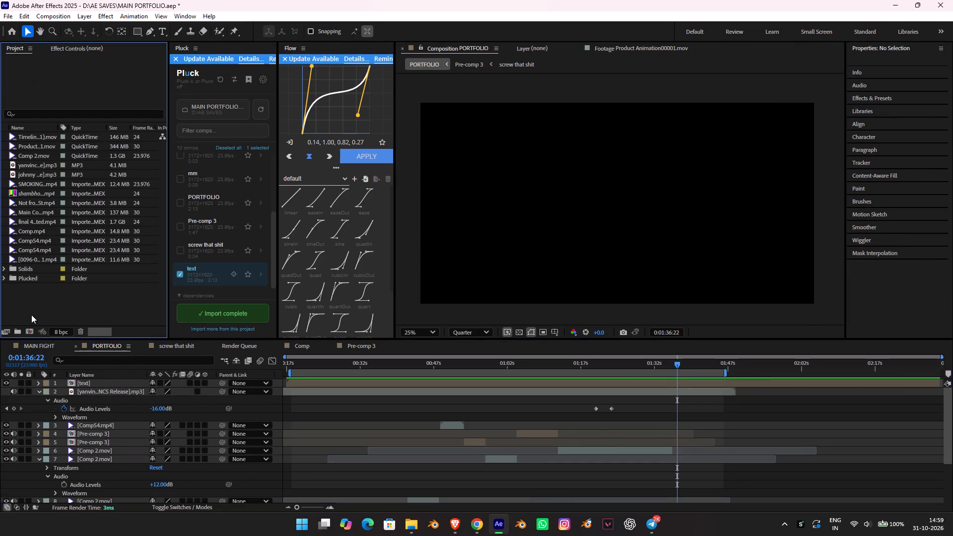
pyautogui.scroll(-2, 201, 204)
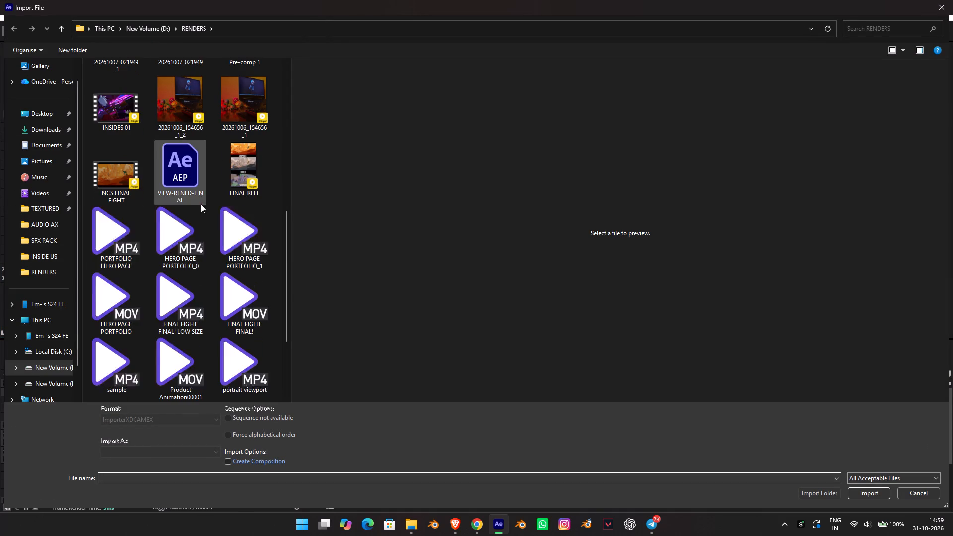
pyautogui.scroll(-3, 213, 195)
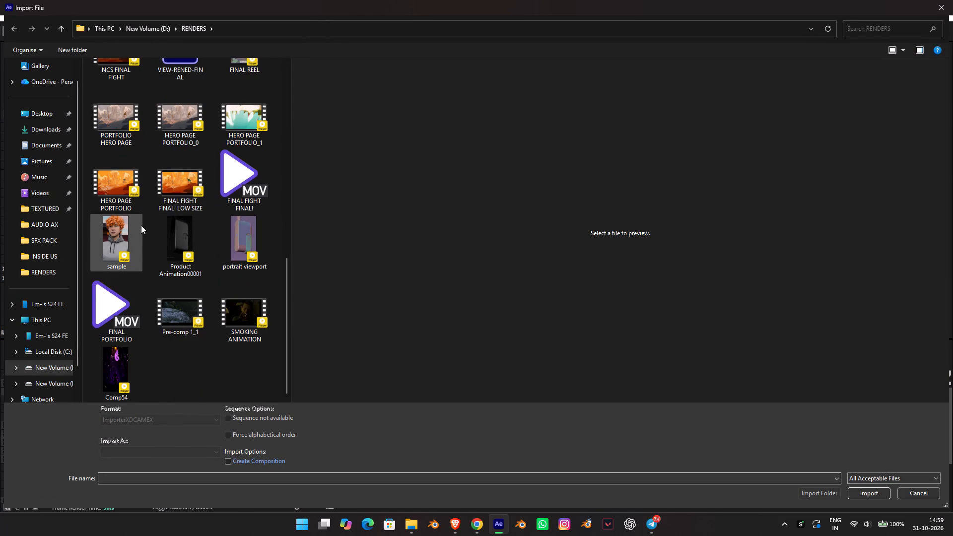
pyautogui.scroll(1, 172, 261)
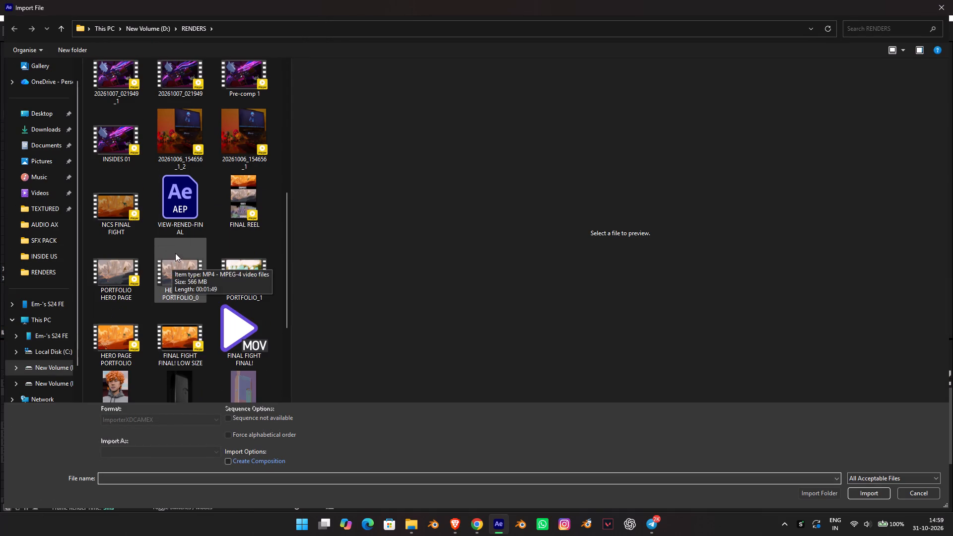
pyautogui.scroll(2, 141, 250)
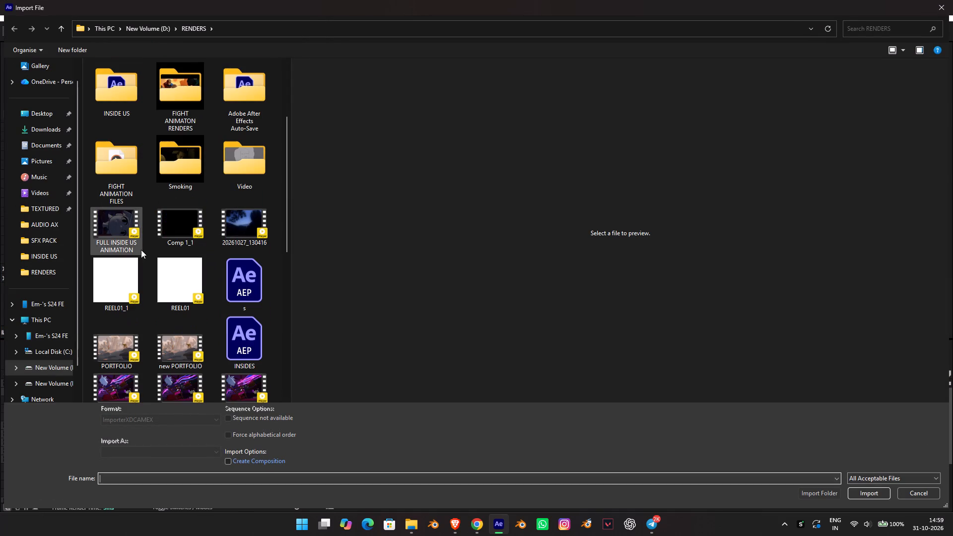
pyautogui.scroll(-4, 162, 239)
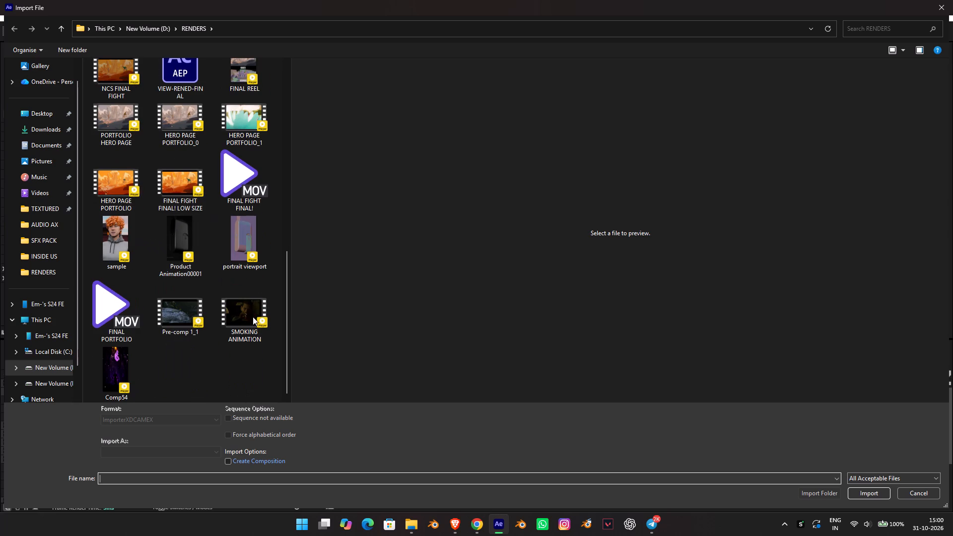
pyautogui.scroll(1, 124, 358)
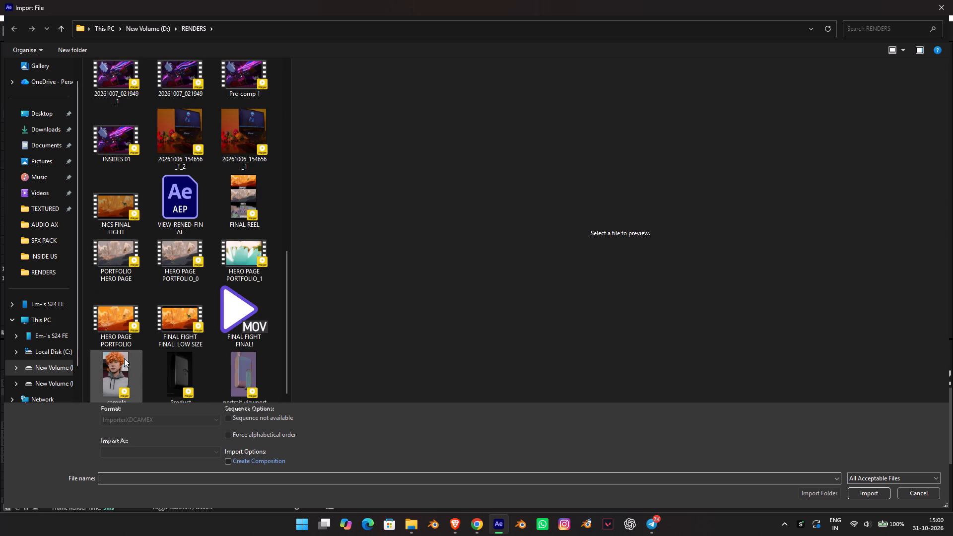
pyautogui.scroll(4, 124, 358)
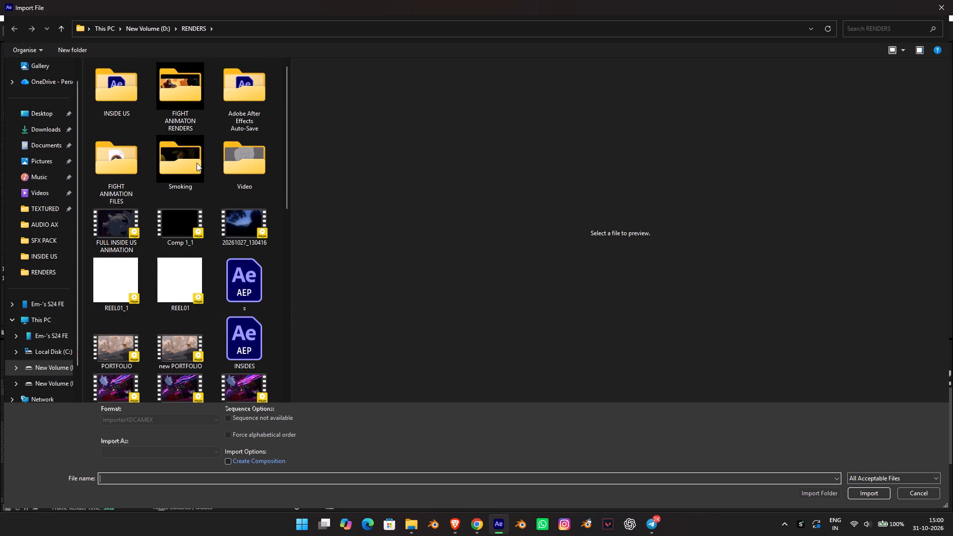
pyautogui.doubleClick(197, 163)
pyautogui.click(196, 163)
pyautogui.click(183, 81)
pyautogui.doubleClick(120, 176)
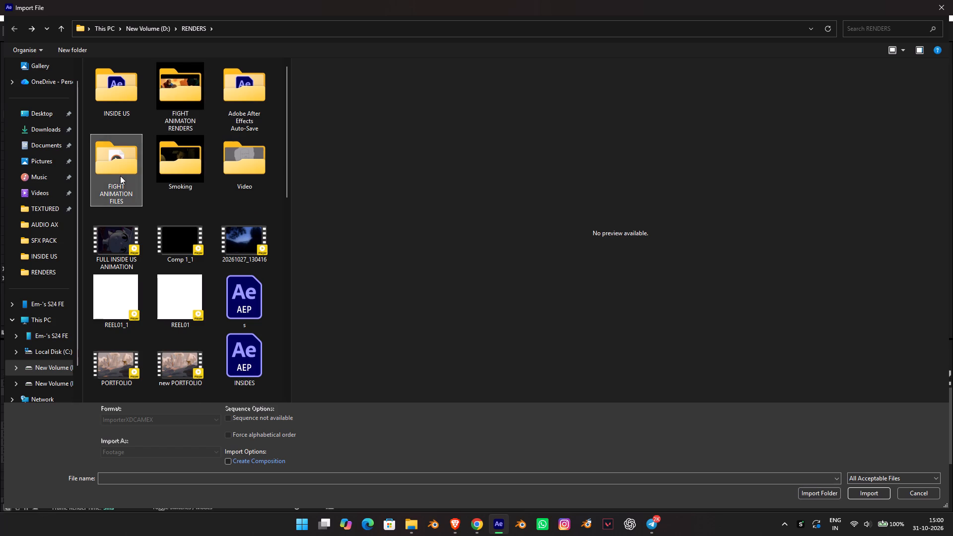
pyautogui.click(156, 134)
pyautogui.doubleClick(158, 97)
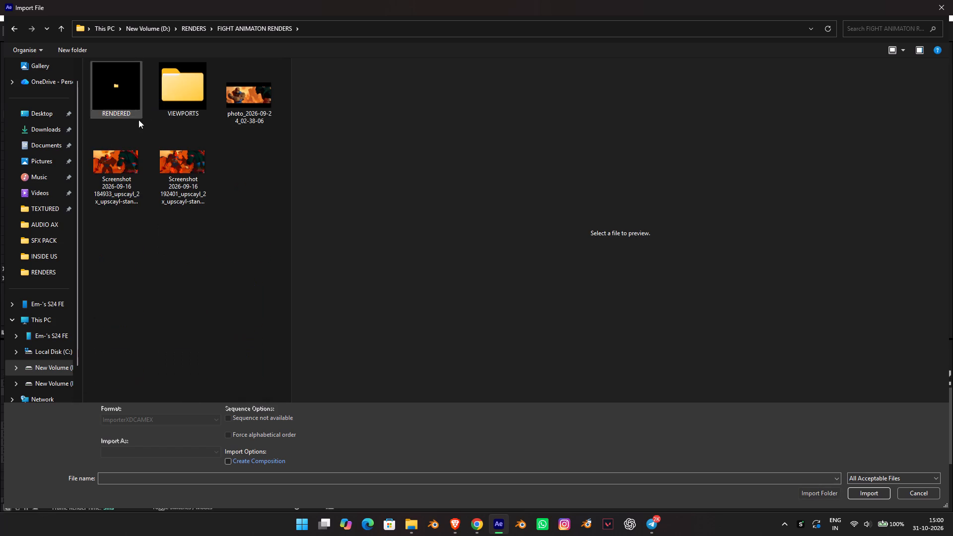
# Import the "final 4k updated" video from the Portfolio folder on the E: drive.
pyautogui.click(60, 386)
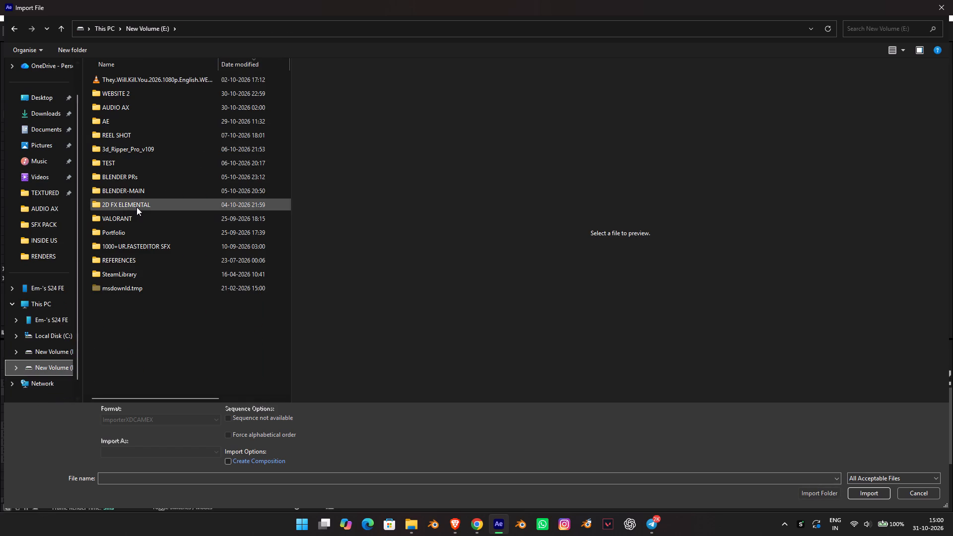
pyautogui.doubleClick(130, 230)
pyautogui.scroll(-1, 167, 150)
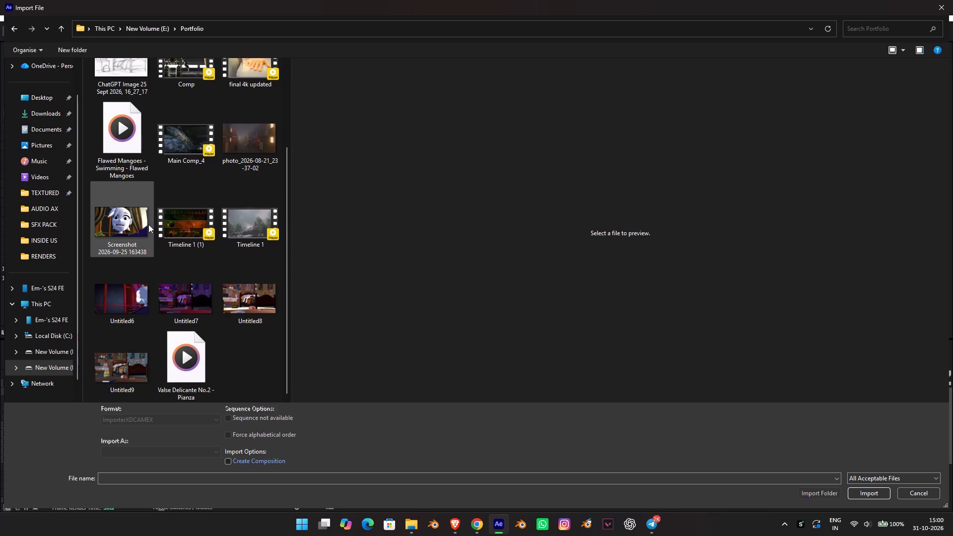
pyautogui.scroll(1, 146, 217)
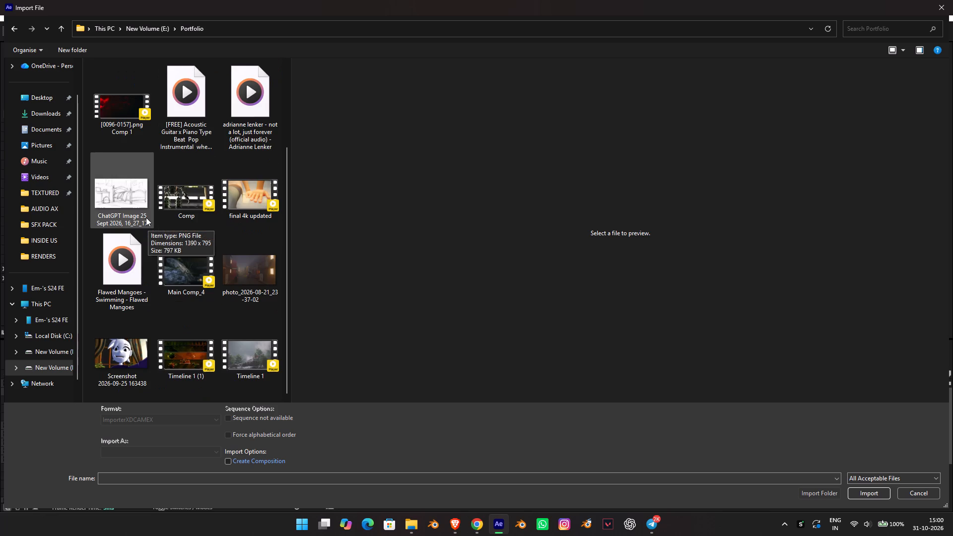
pyautogui.doubleClick(260, 188)
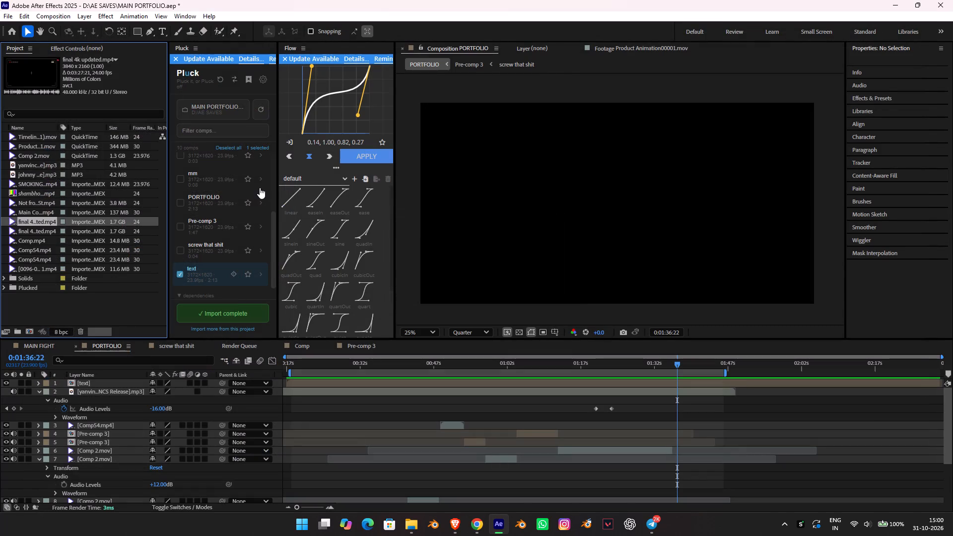
# Open the final 4k updated.mp4 footage and look through its scenes for a section to use in the PORTFOLIO composition.
pyautogui.doubleClick(51, 221)
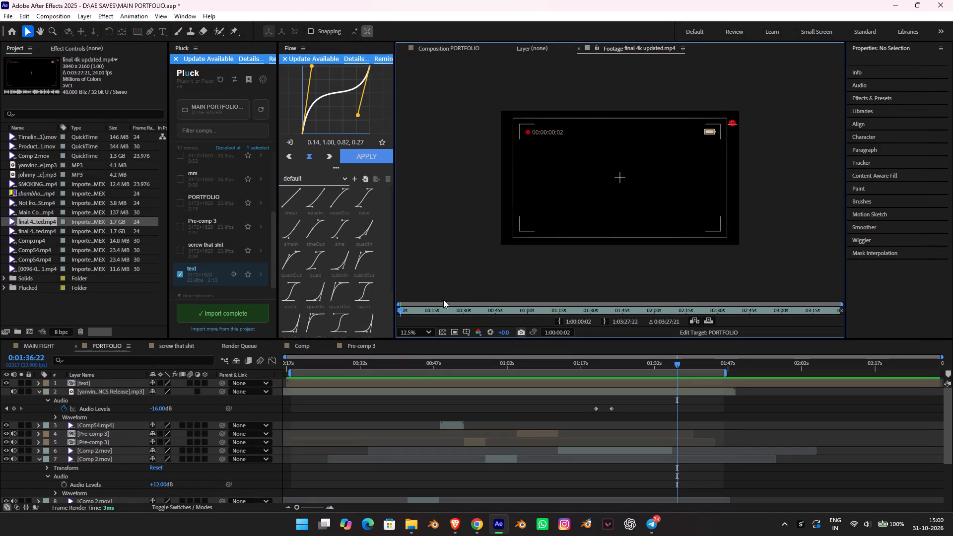
pyautogui.moveTo(437, 315); pyautogui.dragTo(446, 315)
pyautogui.moveTo(430, 312); pyautogui.dragTo(516, 301)
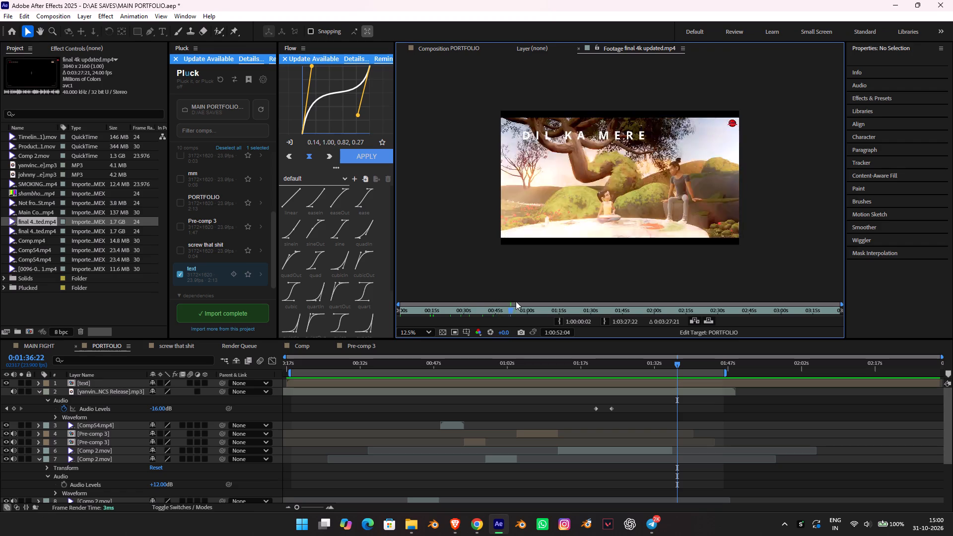
pyautogui.moveTo(516, 301); pyautogui.dragTo(536, 300)
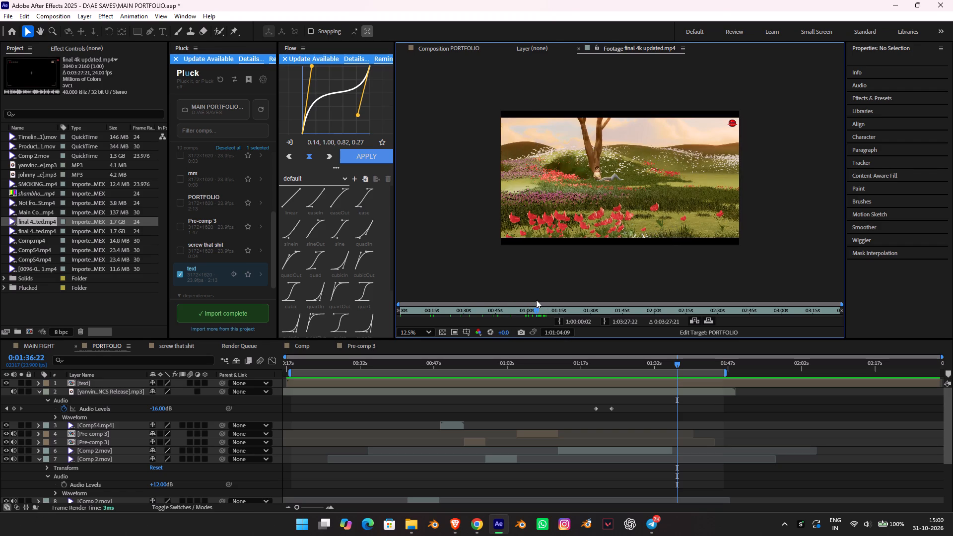
pyautogui.moveTo(536, 300); pyautogui.dragTo(544, 302)
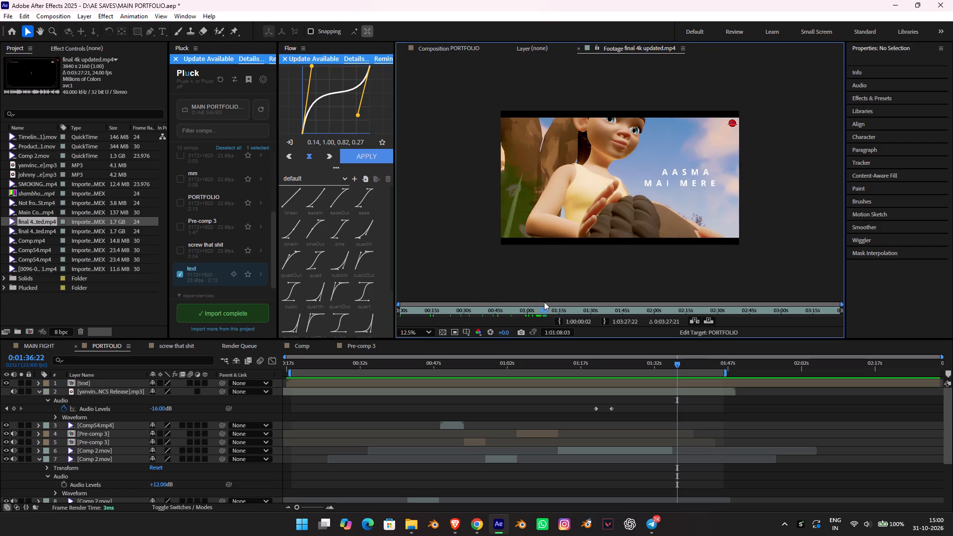
pyautogui.moveTo(544, 302); pyautogui.dragTo(584, 311)
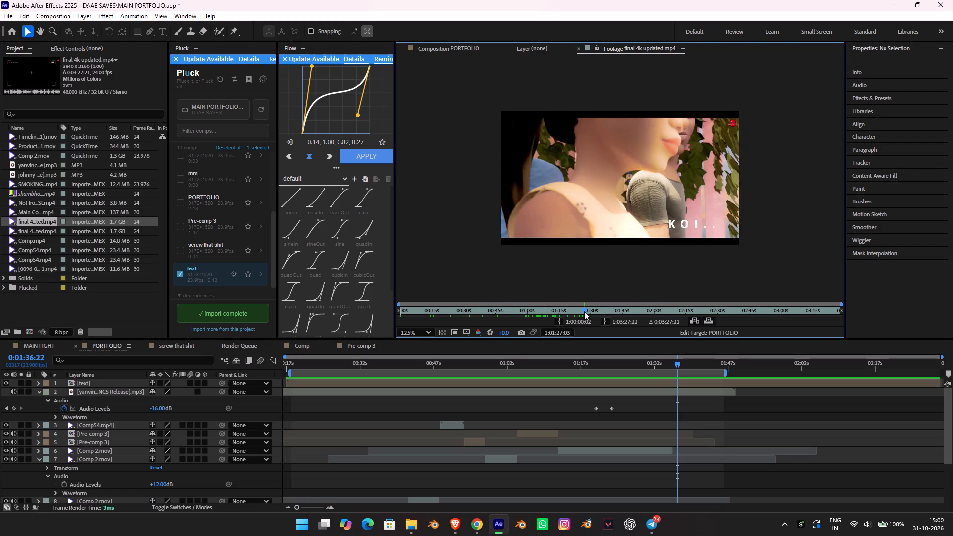
pyautogui.moveTo(584, 311); pyautogui.dragTo(622, 321)
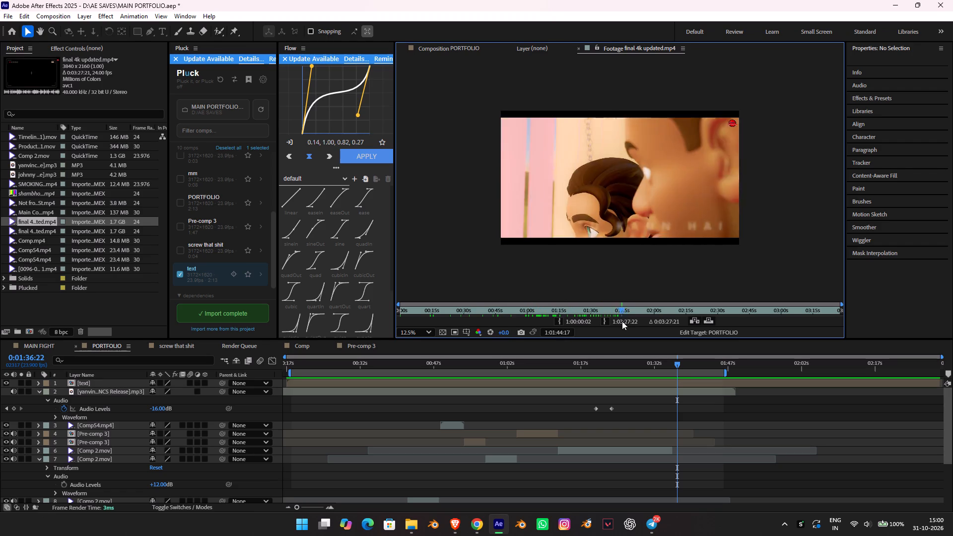
pyautogui.moveTo(622, 321); pyautogui.dragTo(669, 327)
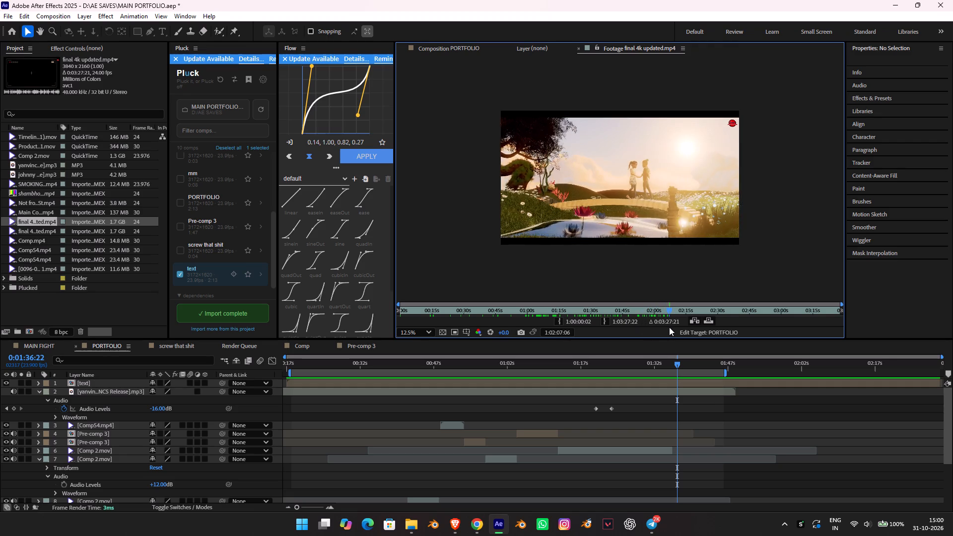
pyautogui.moveTo(669, 327); pyautogui.dragTo(702, 338)
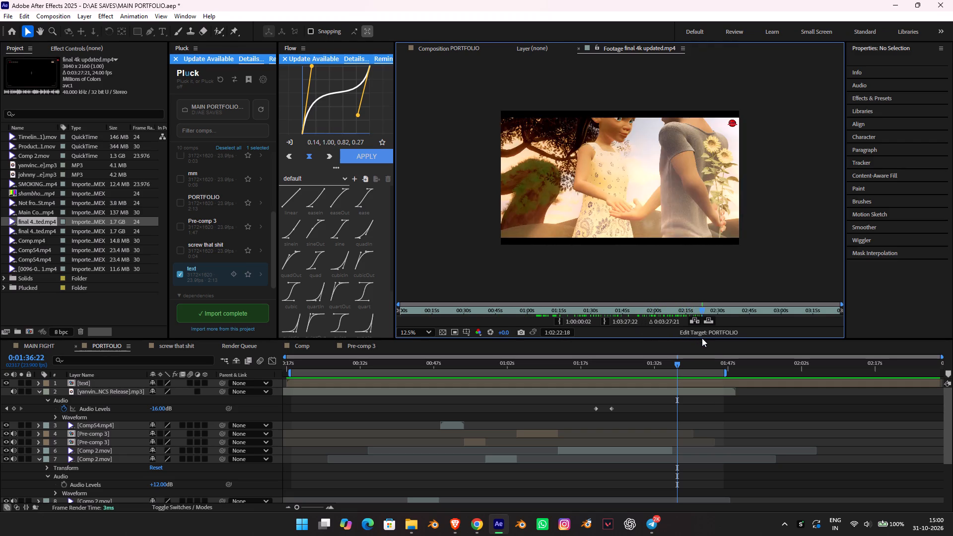
pyautogui.moveTo(702, 338); pyautogui.dragTo(708, 345)
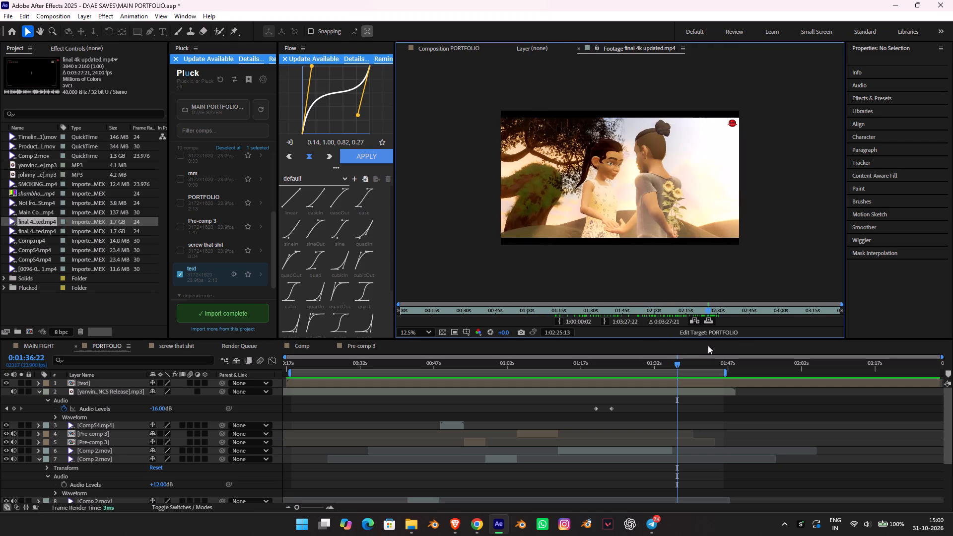
pyautogui.moveTo(708, 345); pyautogui.dragTo(687, 331)
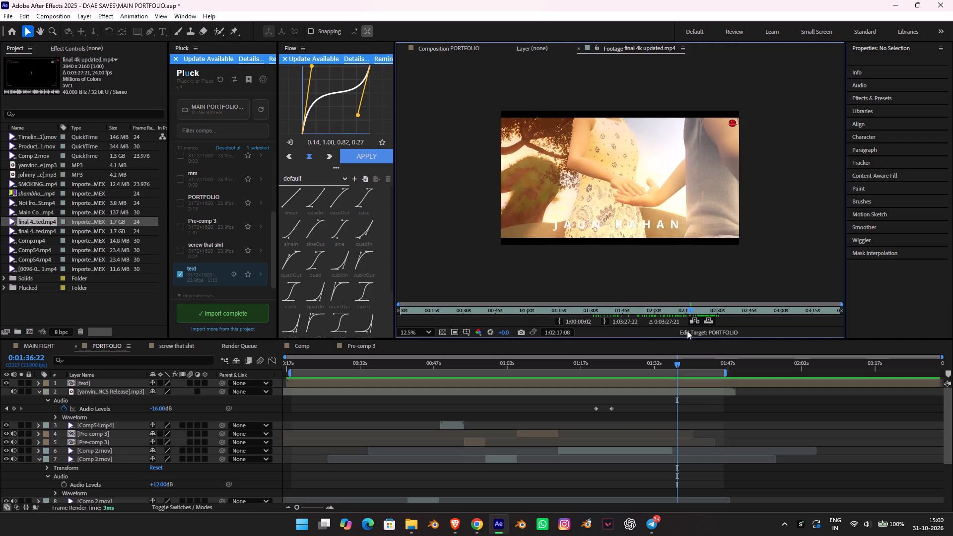
pyautogui.moveTo(687, 331); pyautogui.dragTo(477, 336)
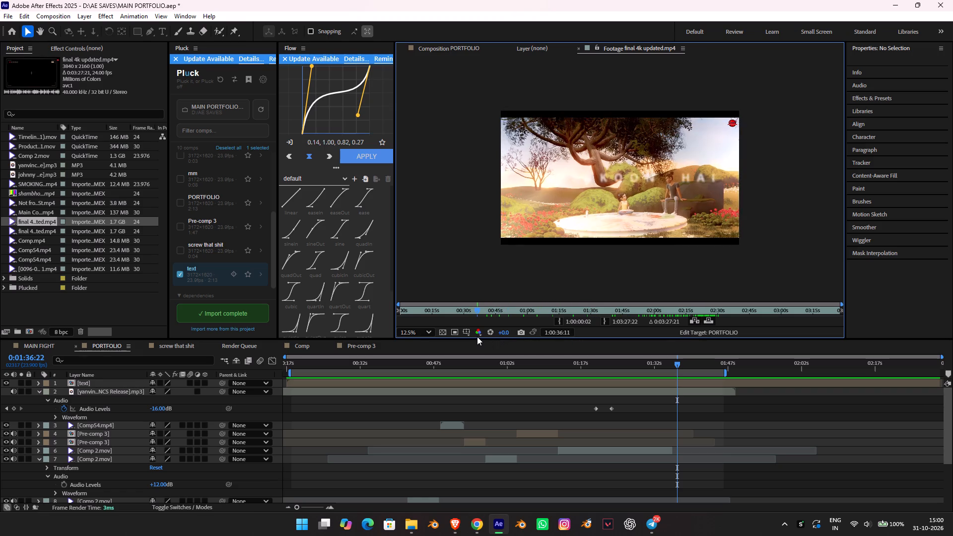
pyautogui.moveTo(477, 336); pyautogui.dragTo(476, 336)
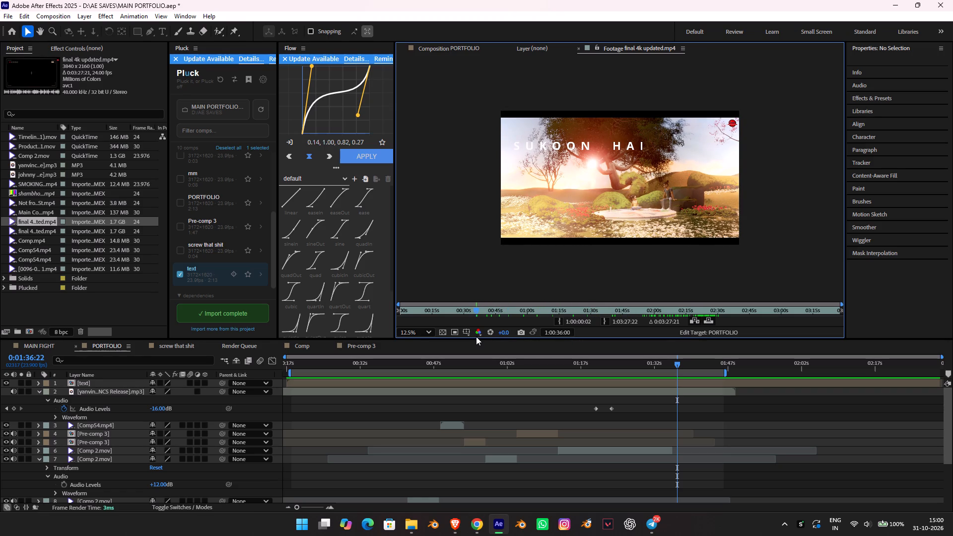
pyautogui.moveTo(476, 336); pyautogui.dragTo(462, 338)
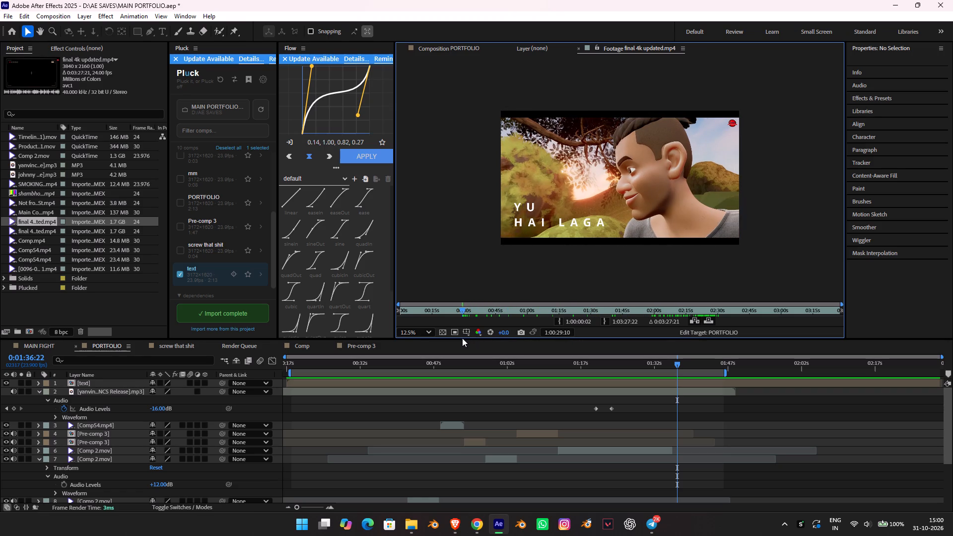
pyautogui.moveTo(462, 338); pyautogui.dragTo(469, 343)
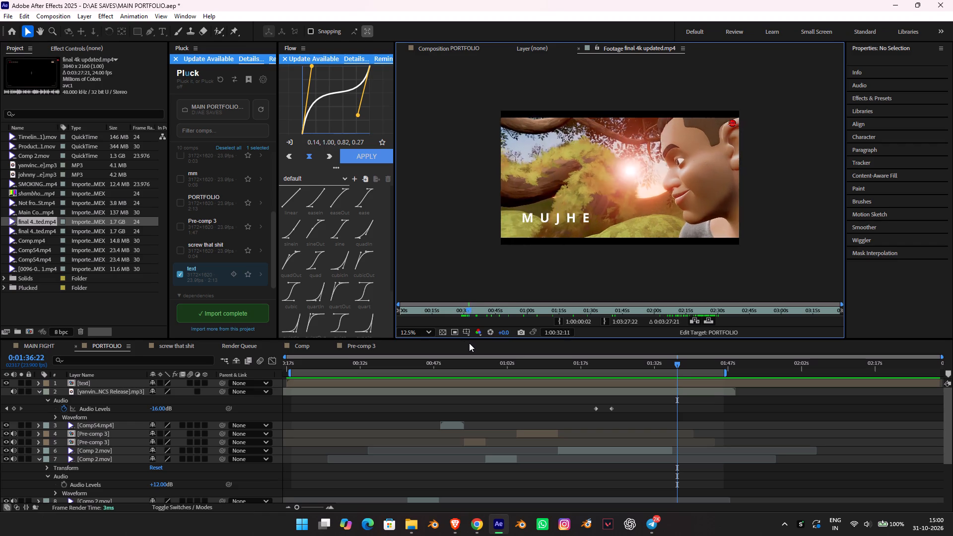
pyautogui.moveTo(469, 343); pyautogui.dragTo(464, 347)
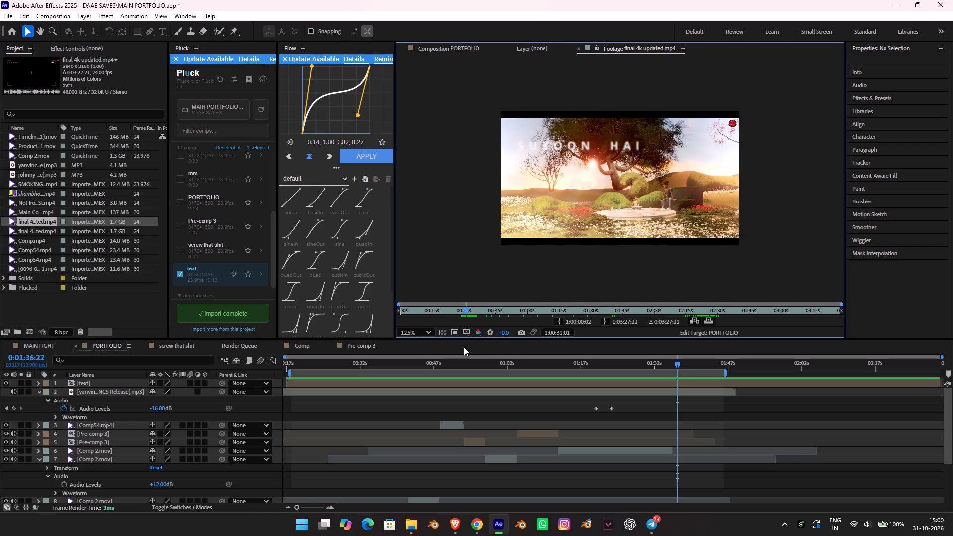
pyautogui.moveTo(464, 347); pyautogui.dragTo(443, 349)
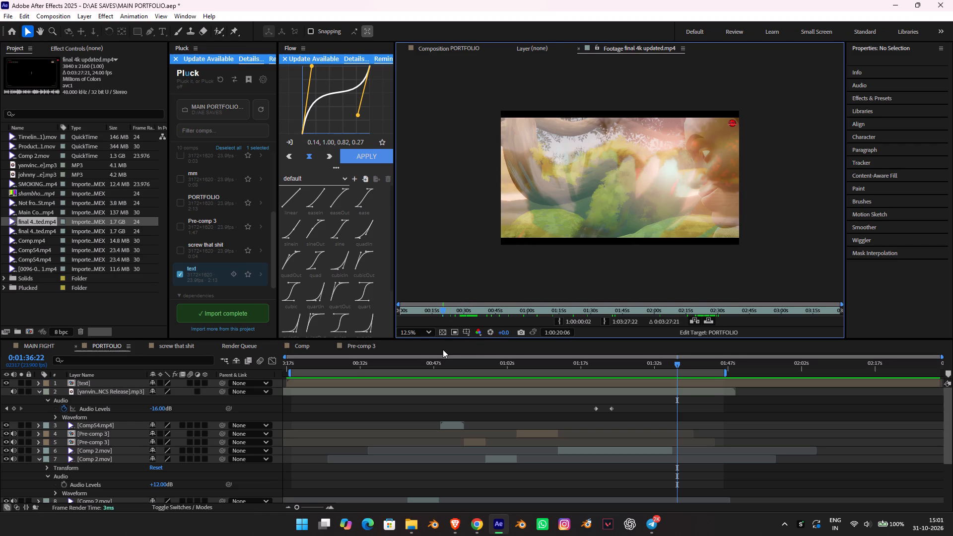
pyautogui.moveTo(443, 349); pyautogui.dragTo(426, 345)
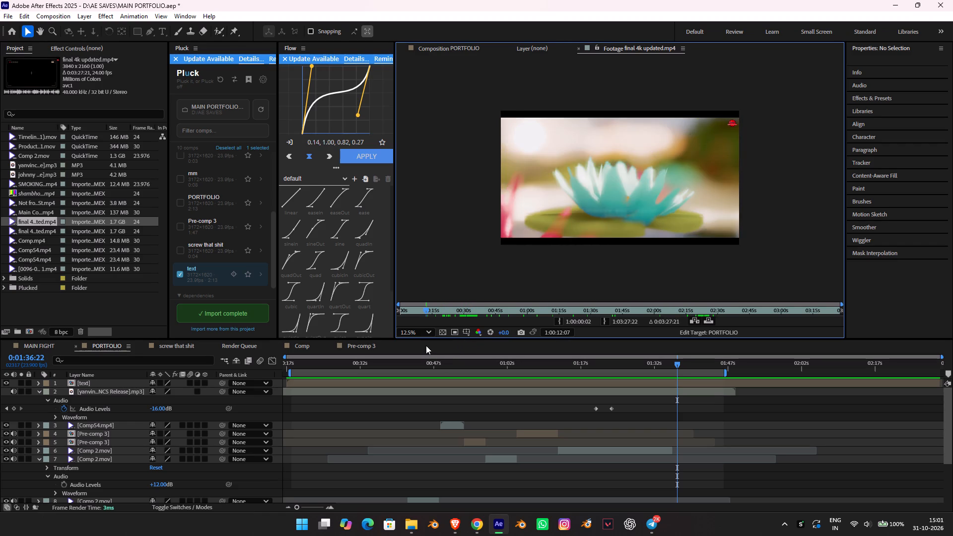
pyautogui.moveTo(426, 345); pyautogui.dragTo(443, 358)
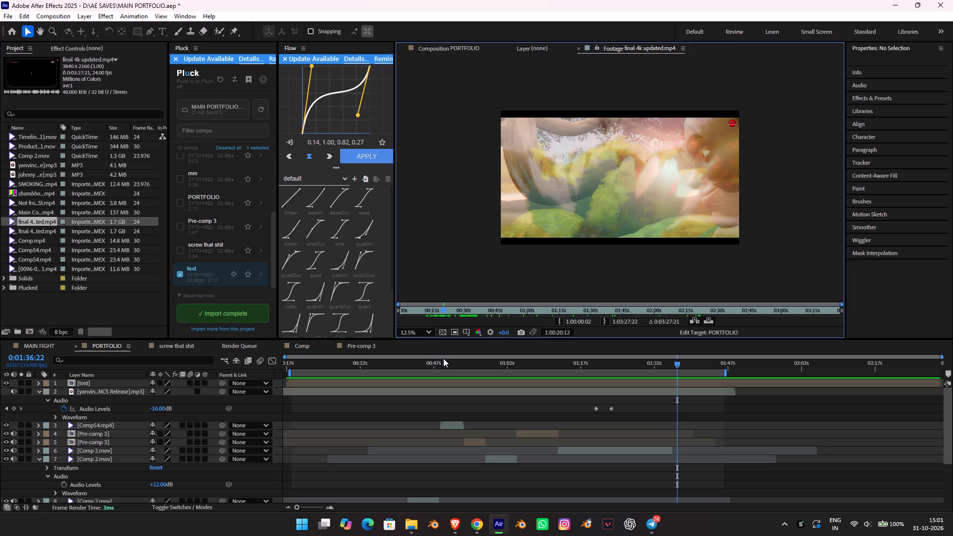
pyautogui.moveTo(443, 358); pyautogui.dragTo(443, 356)
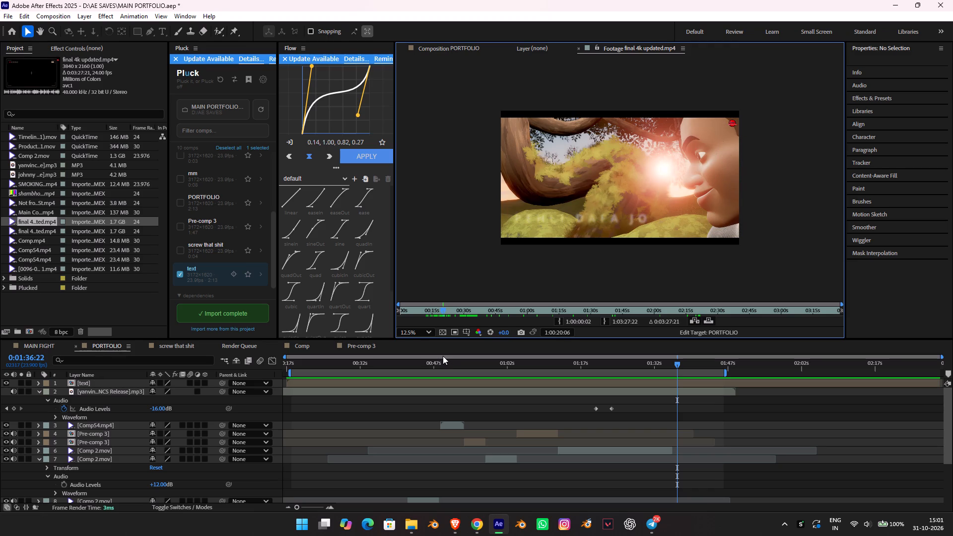
pyautogui.moveTo(443, 356); pyautogui.dragTo(458, 370)
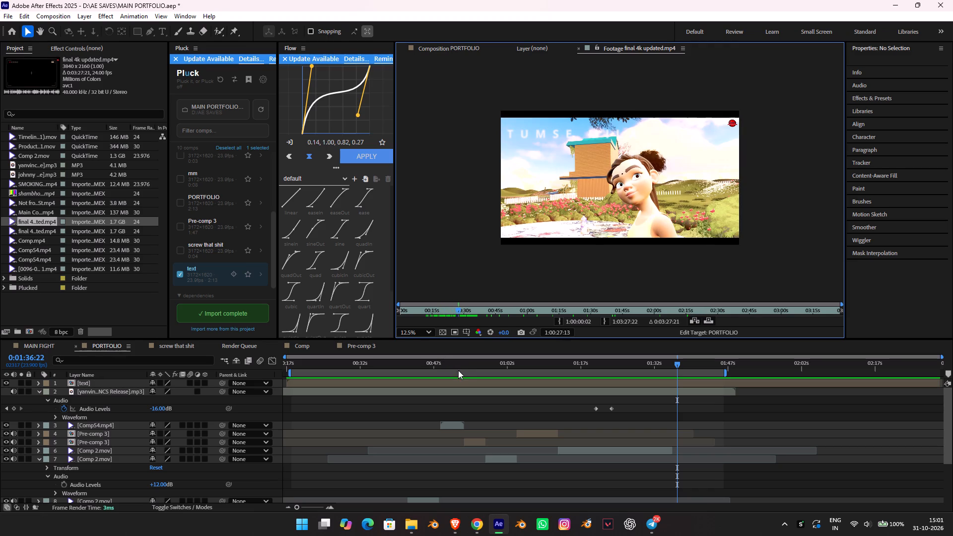
pyautogui.moveTo(458, 370); pyautogui.dragTo(478, 386)
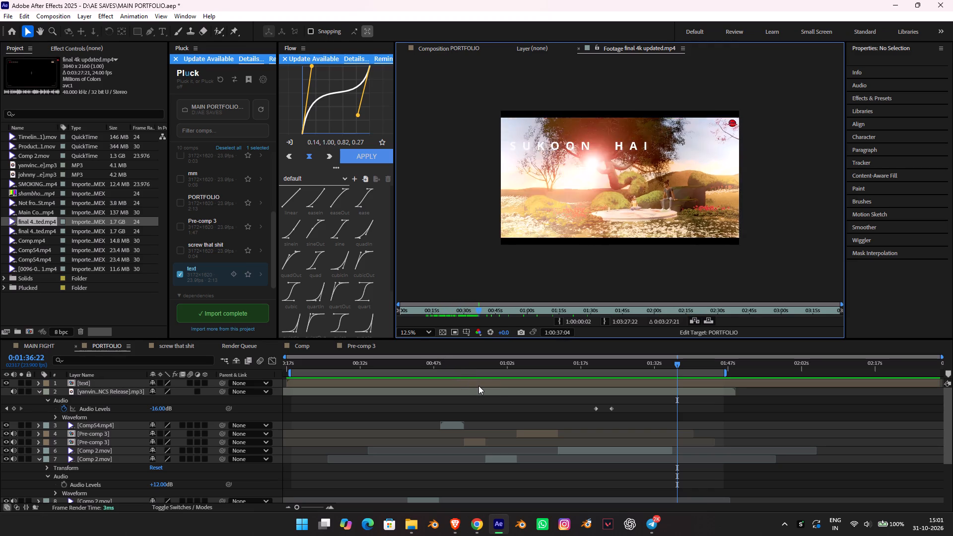
pyautogui.moveTo(478, 386); pyautogui.dragTo(508, 391)
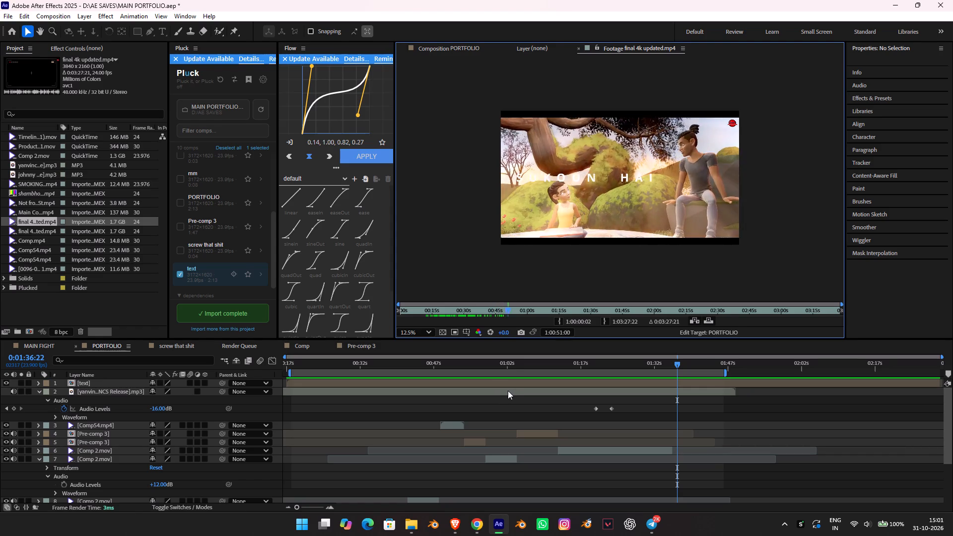
pyautogui.moveTo(508, 391); pyautogui.dragTo(548, 396)
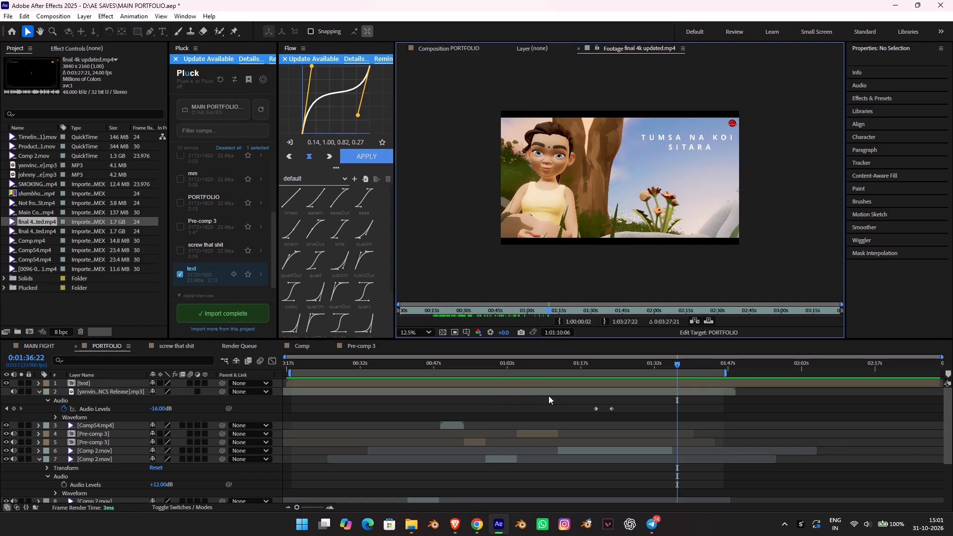
# Set the footage's in point to 1:01:06:00 and overlay it into the PORTFOLIO composition at the current time.
pyautogui.moveTo(548, 396); pyautogui.dragTo(538, 395)
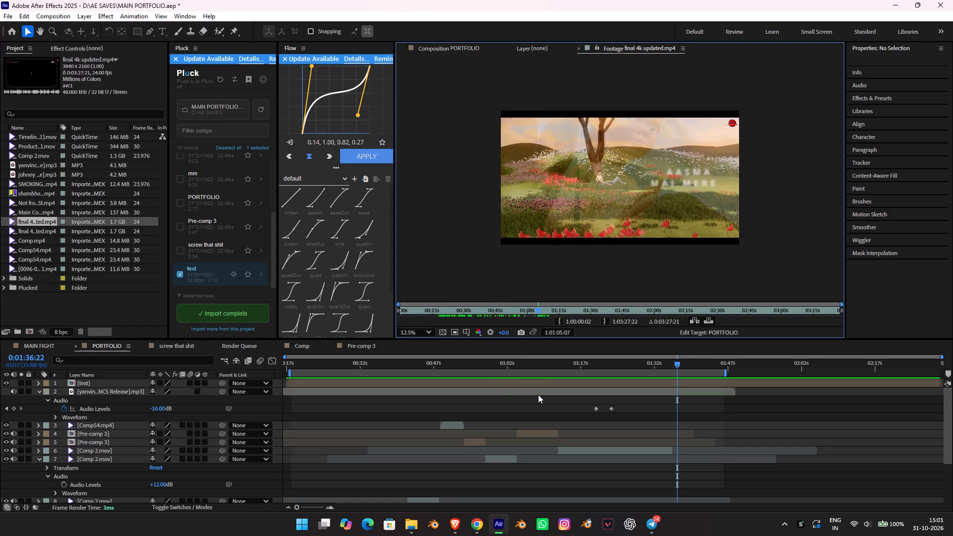
pyautogui.moveTo(538, 395); pyautogui.dragTo(540, 396)
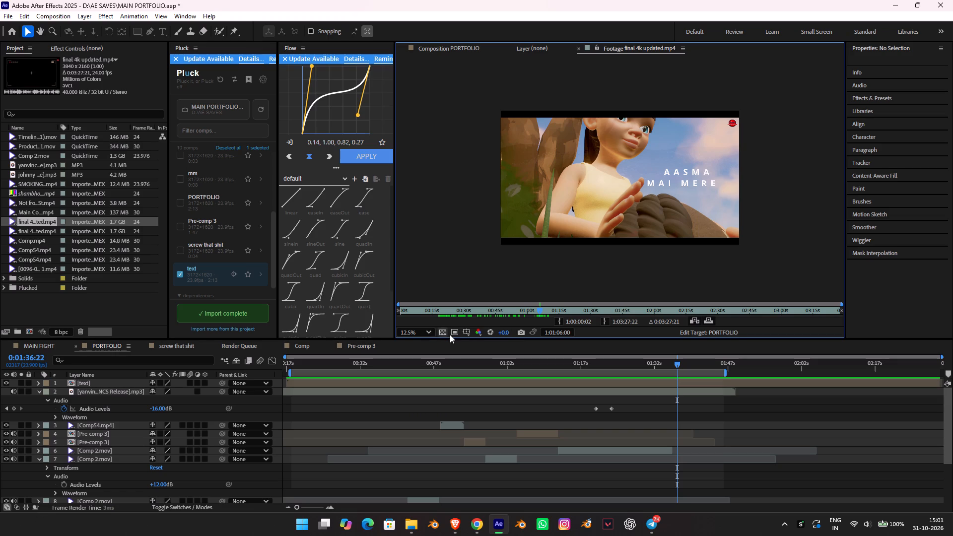
pyautogui.click(556, 317)
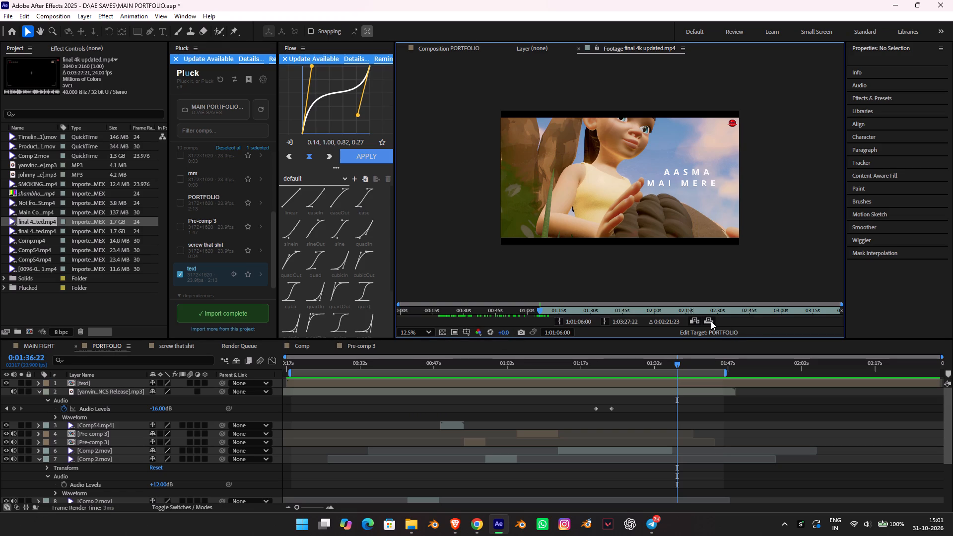
pyautogui.click(711, 321)
pyautogui.press('space')
pyautogui.press('space')
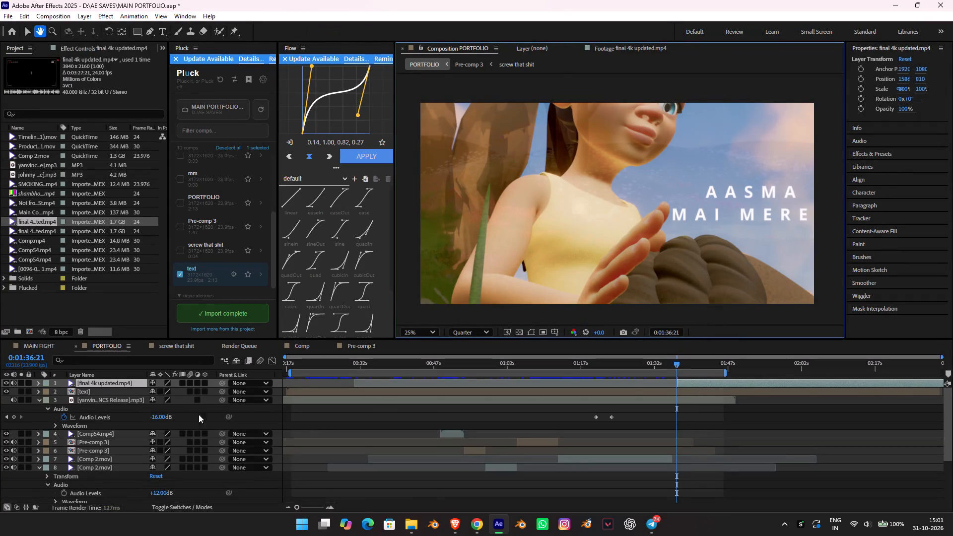
# Move the final 4k updated.mp4 layer directly below the NCS music layer and play the start of the clip.
pyautogui.moveTo(122, 381); pyautogui.dragTo(111, 422)
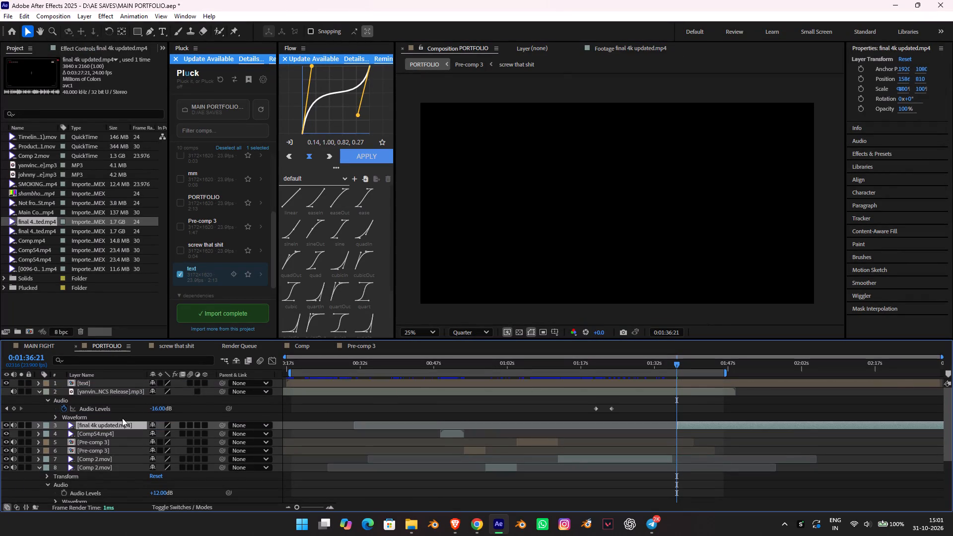
pyautogui.press('space')
pyautogui.press('space')
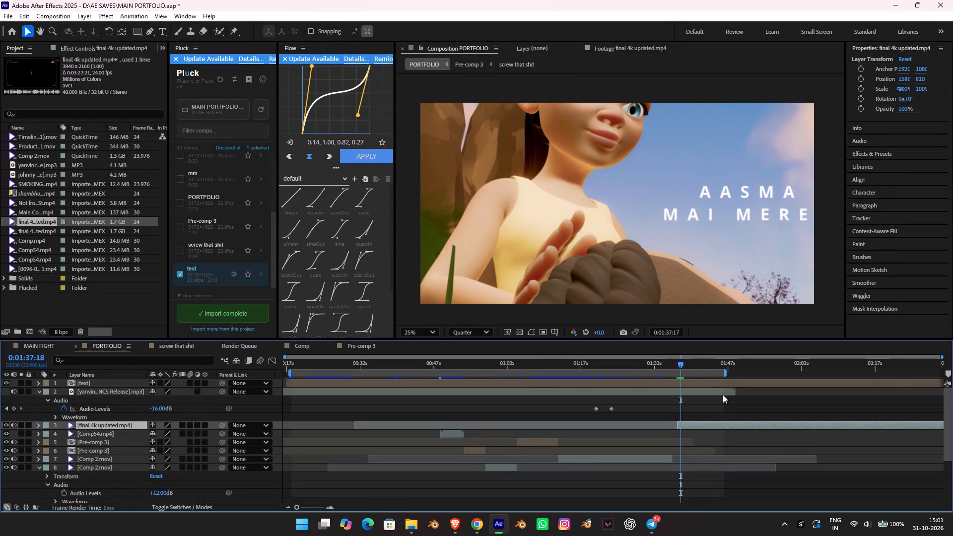
# Scale the final 4k updated.mp4 layer to 83% and play it back.
pyautogui.press('s')
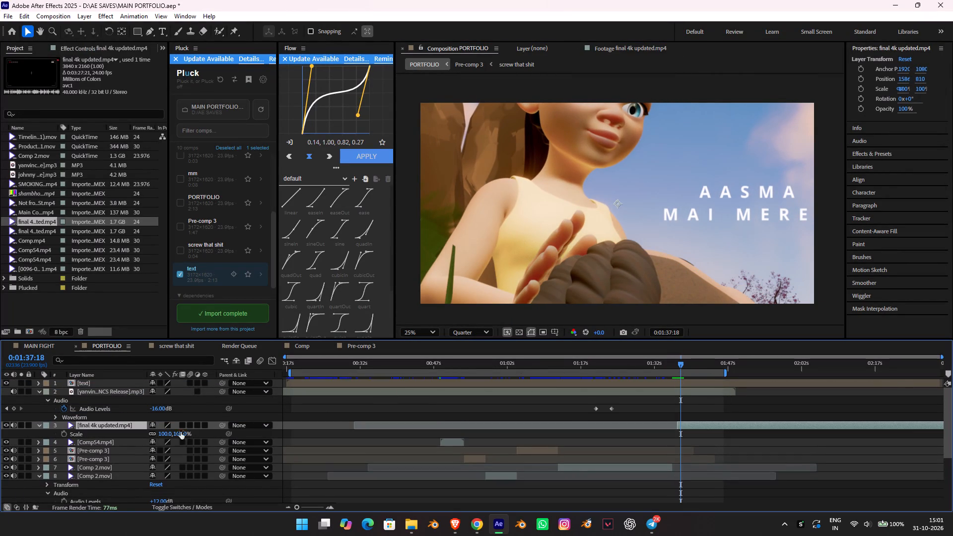
pyautogui.moveTo(181, 434); pyautogui.dragTo(165, 426)
pyautogui.press('space')
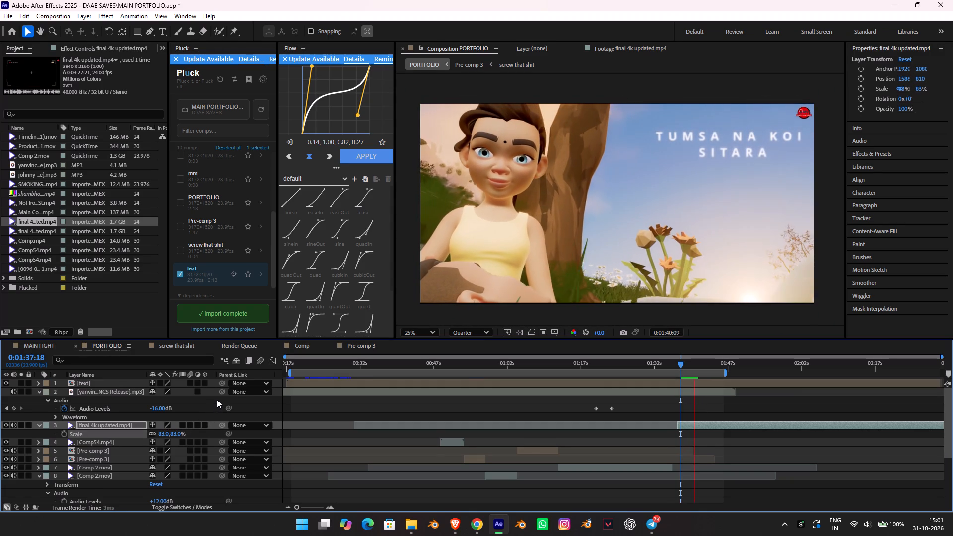
# Mute the audio of the final 4k updated.mp4 layer.
pyautogui.click(13, 425)
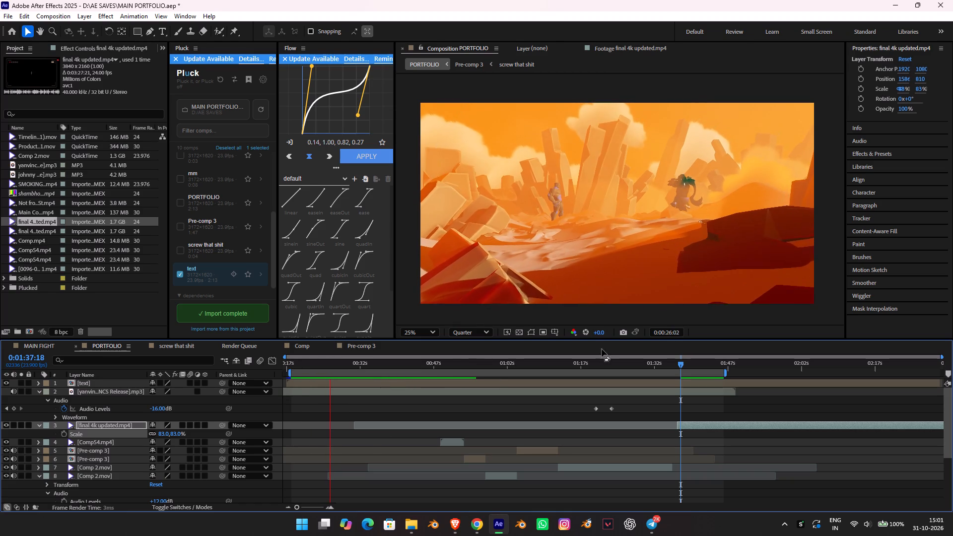
# Preview the final 4k updated.mp4 section and extend the work area end to the end of the NCS music layer.
pyautogui.moveTo(687, 365); pyautogui.dragTo(703, 367)
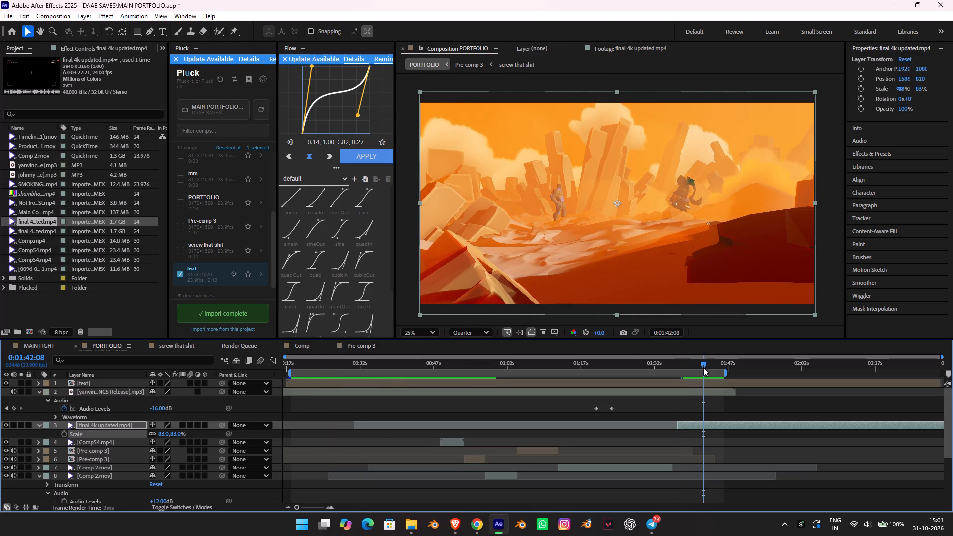
pyautogui.press('space')
pyautogui.press('space')
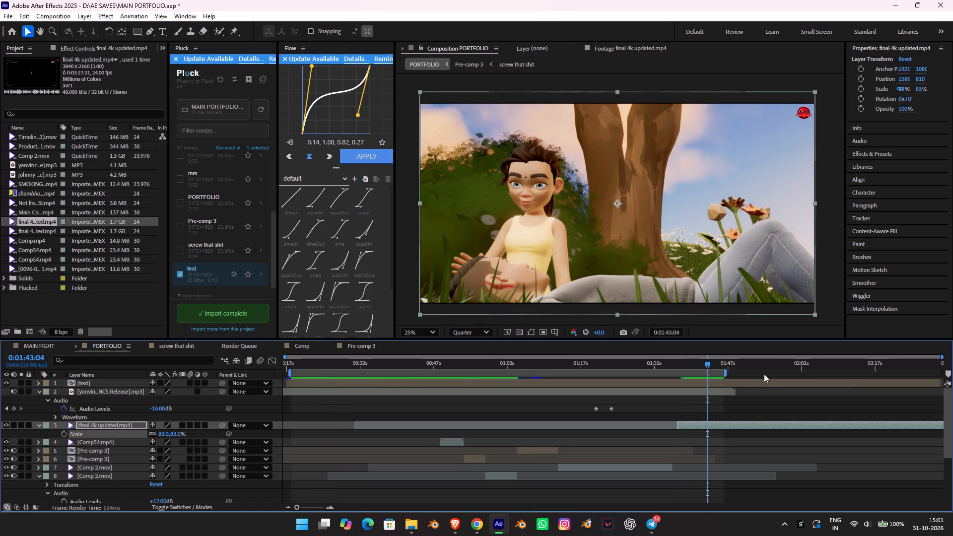
pyautogui.press('space')
pyautogui.press('space')
pyautogui.press('space')
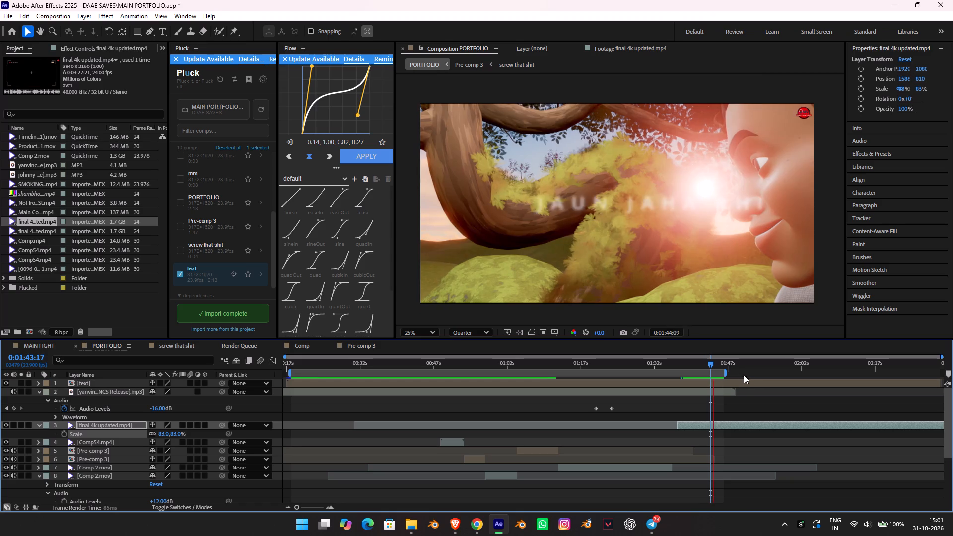
pyautogui.press('space')
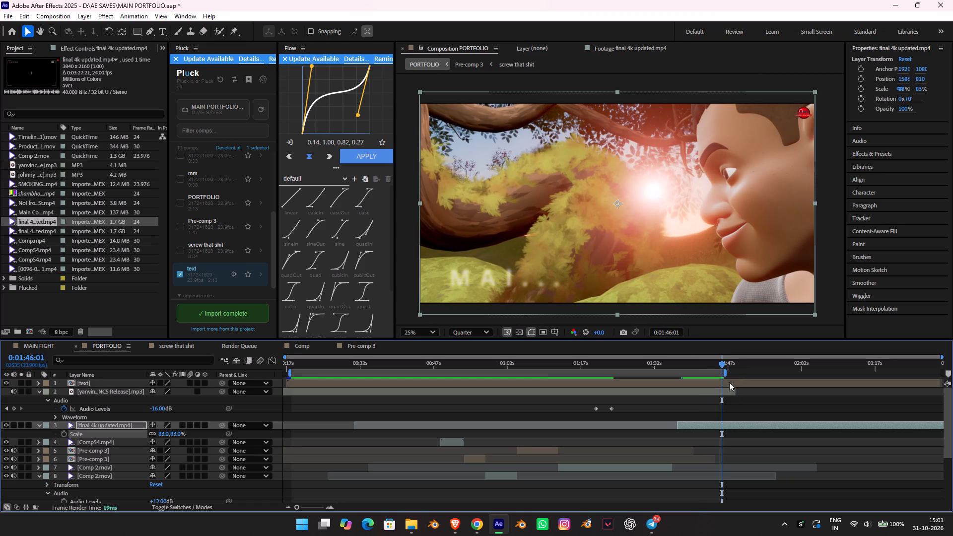
pyautogui.moveTo(726, 372); pyautogui.dragTo(737, 376)
pyautogui.press('space')
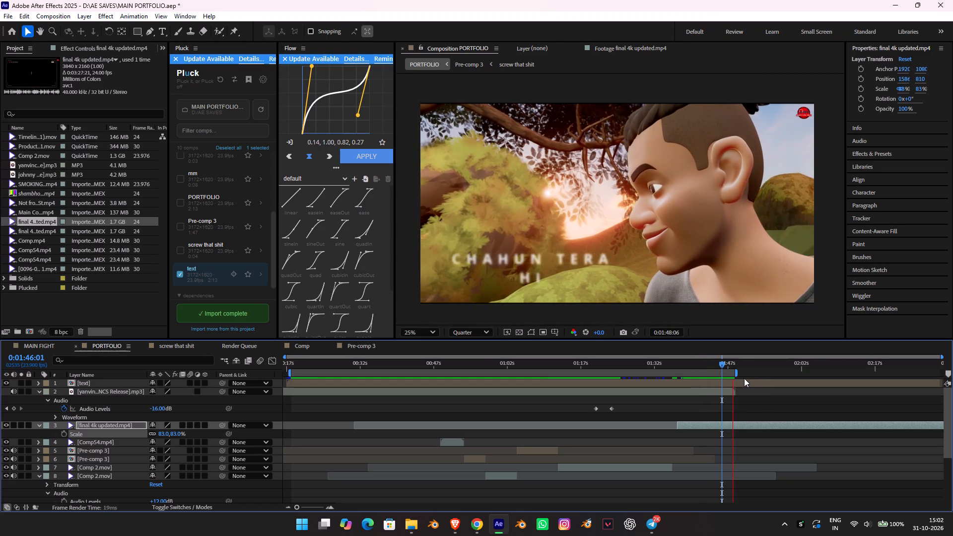
pyautogui.press('space')
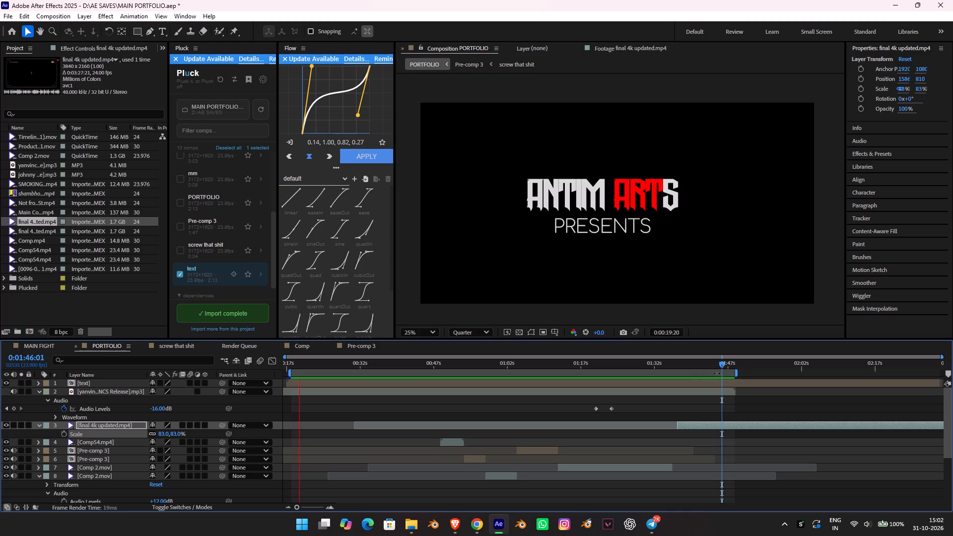
# Fade out the final 4k updated.mp4 layer with opacity keyframes of 100% at 0:01:44:20 and 0% at 0:01:47:23.
pyautogui.moveTo(723, 361); pyautogui.dragTo(711, 362)
pyautogui.press('space')
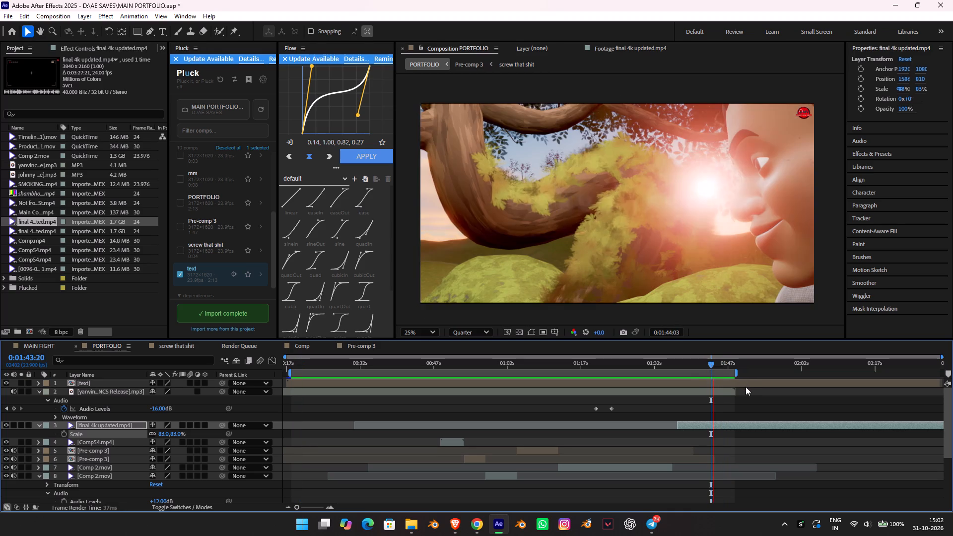
pyautogui.press('space')
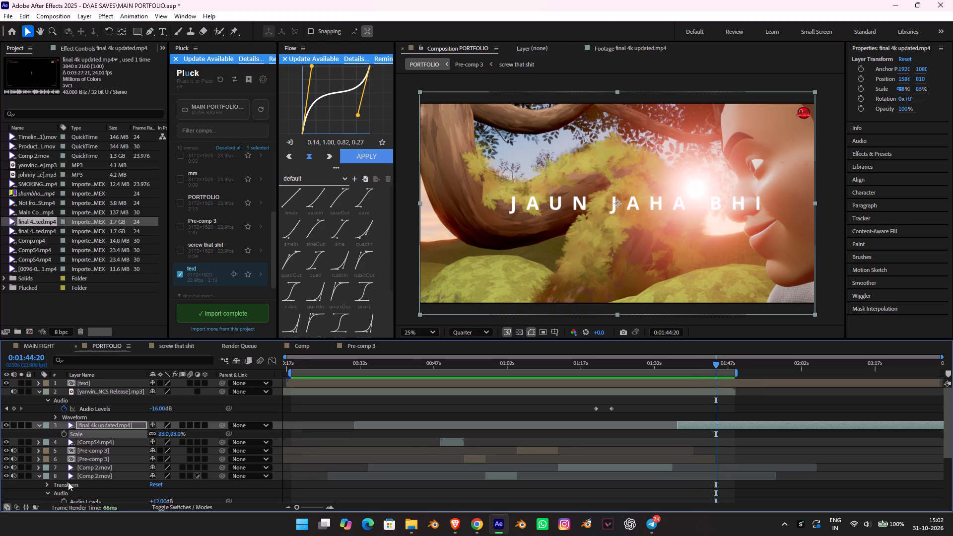
pyautogui.press('y')
pyautogui.press('t')
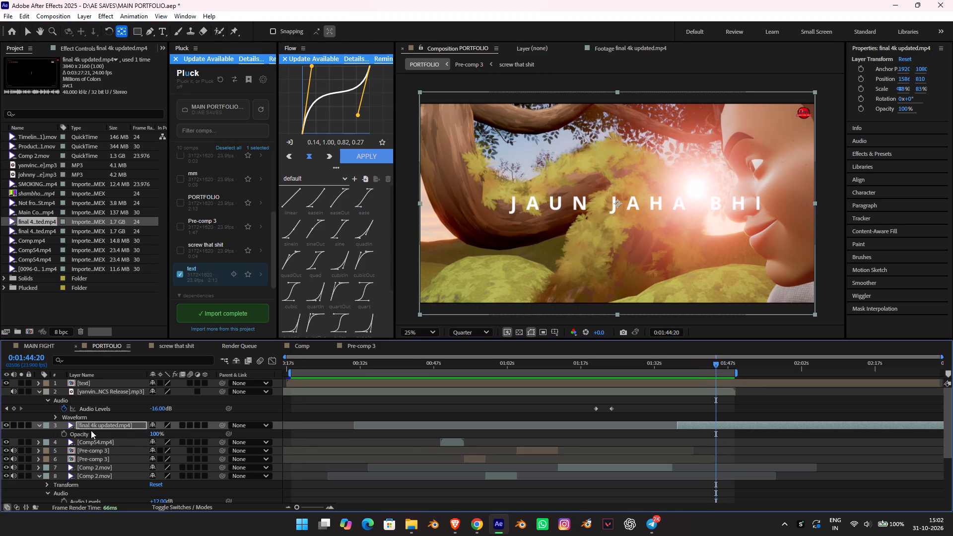
pyautogui.click(64, 433)
pyautogui.press('space')
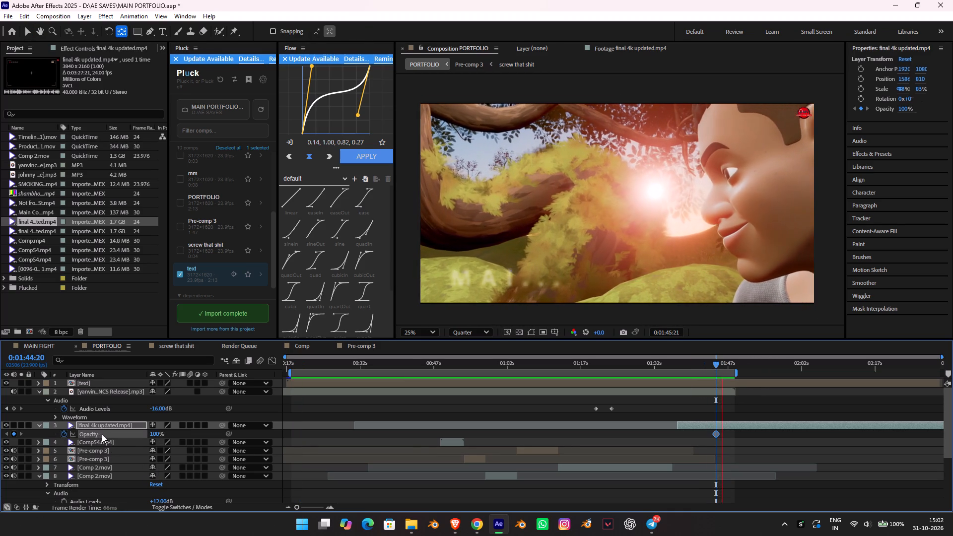
pyautogui.press('space')
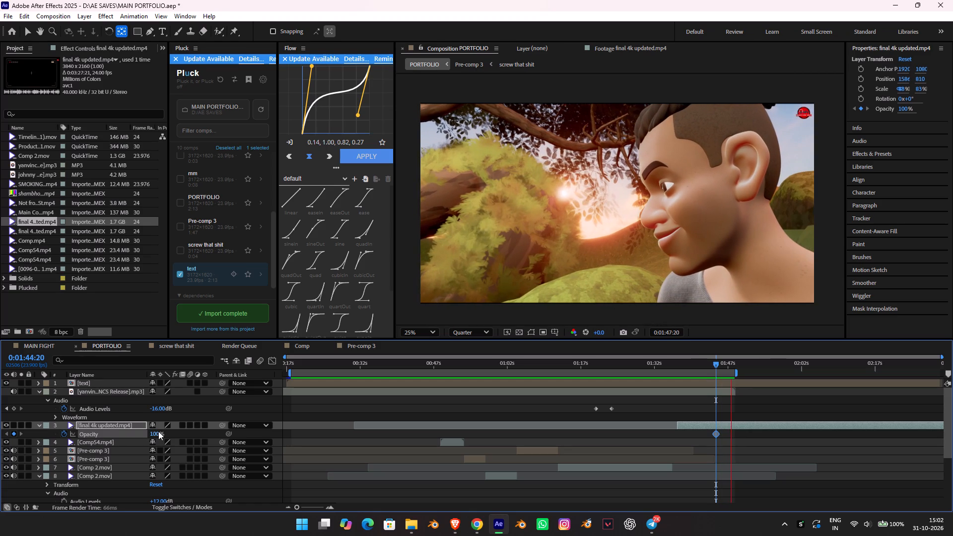
pyautogui.moveTo(158, 431); pyautogui.dragTo(88, 413)
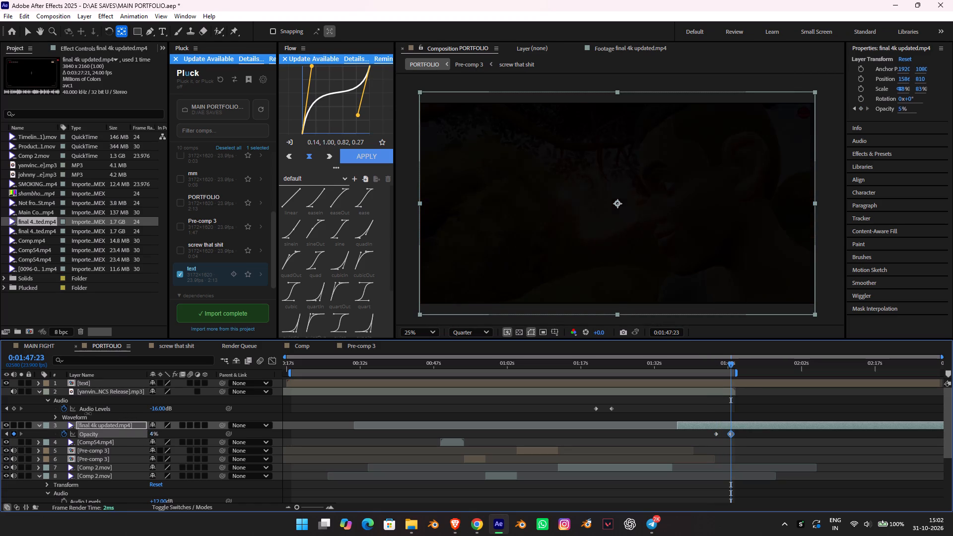
pyautogui.moveTo(88, 413); pyautogui.dragTo(70, 410)
pyautogui.press('space')
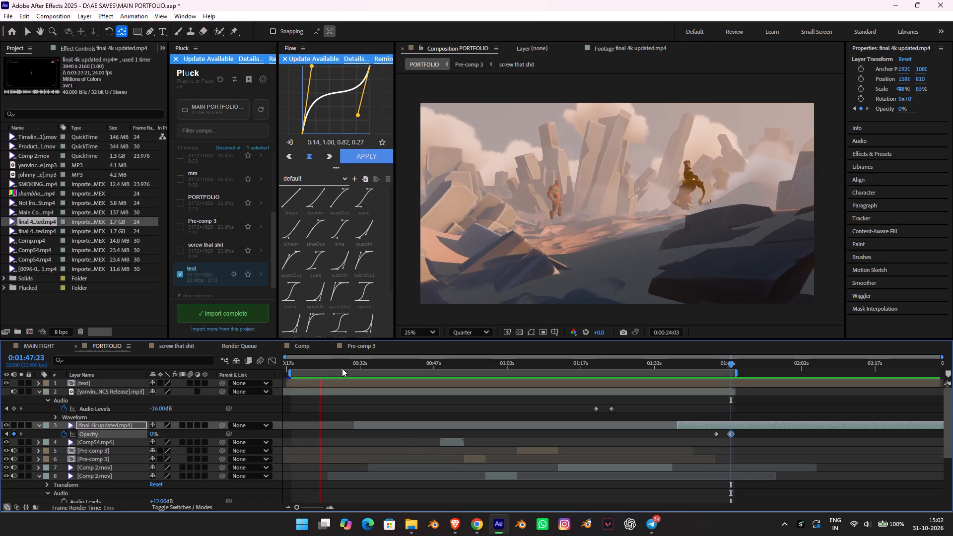
# Play the sequence from 0:00:30:04, slide the Comp54.mp4 layer earlier to start at 0:00:48:13, and play it back.
pyautogui.click(349, 365)
pyautogui.press('space')
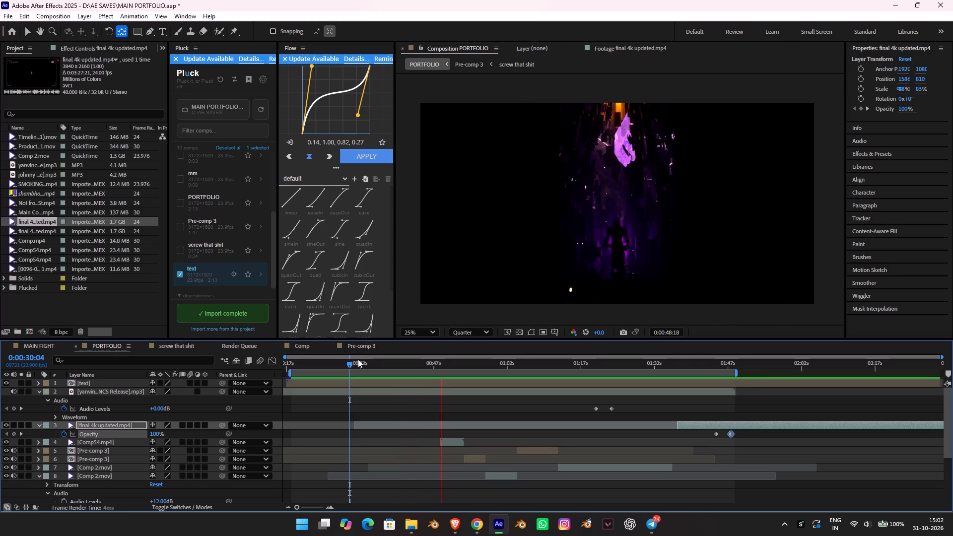
pyautogui.press('space')
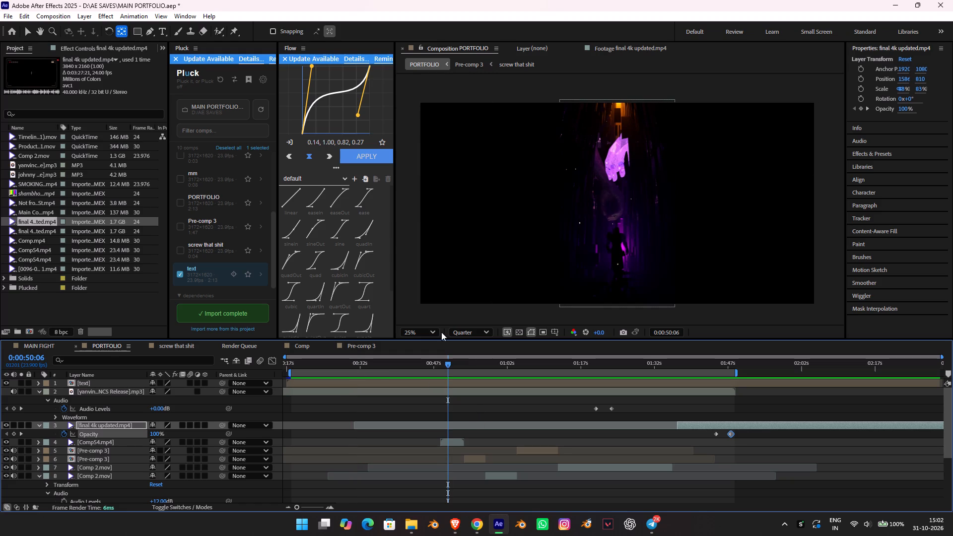
pyautogui.click(436, 365)
pyautogui.keyDown('alt'); pyautogui.scroll(3, 451, 413); pyautogui.keyUp('alt')
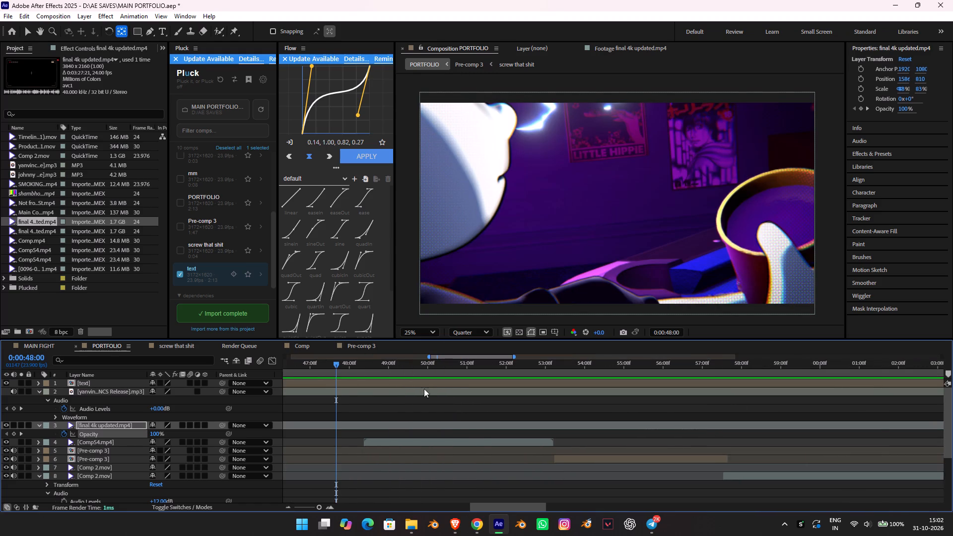
pyautogui.press('space')
pyautogui.press('space')
pyautogui.press('space')
pyautogui.press('space')
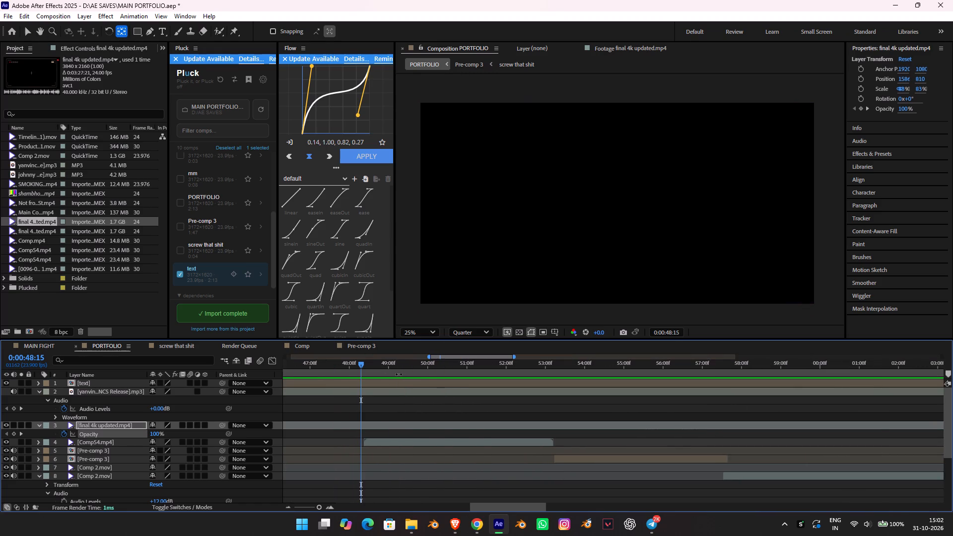
pyautogui.moveTo(362, 440); pyautogui.dragTo(329, 436)
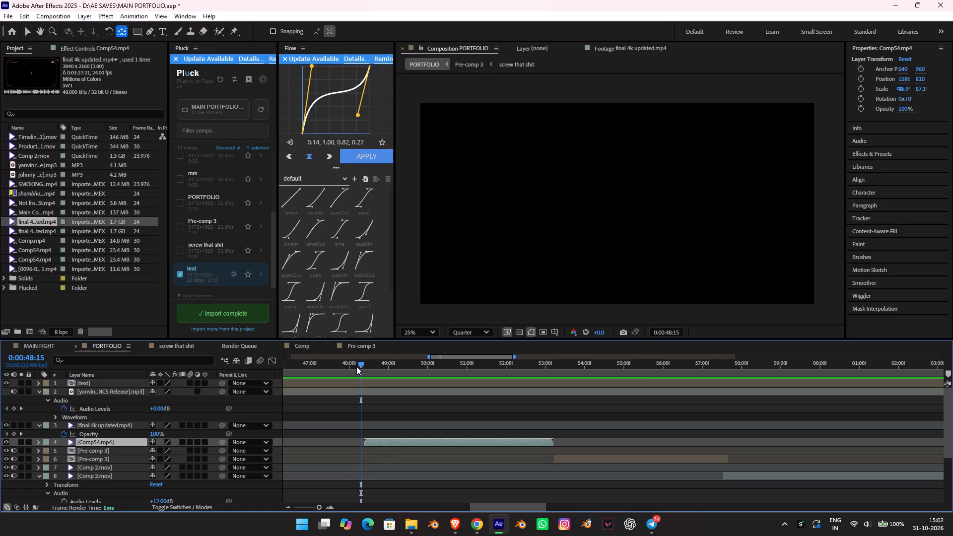
pyautogui.click(356, 366)
pyautogui.click(369, 441)
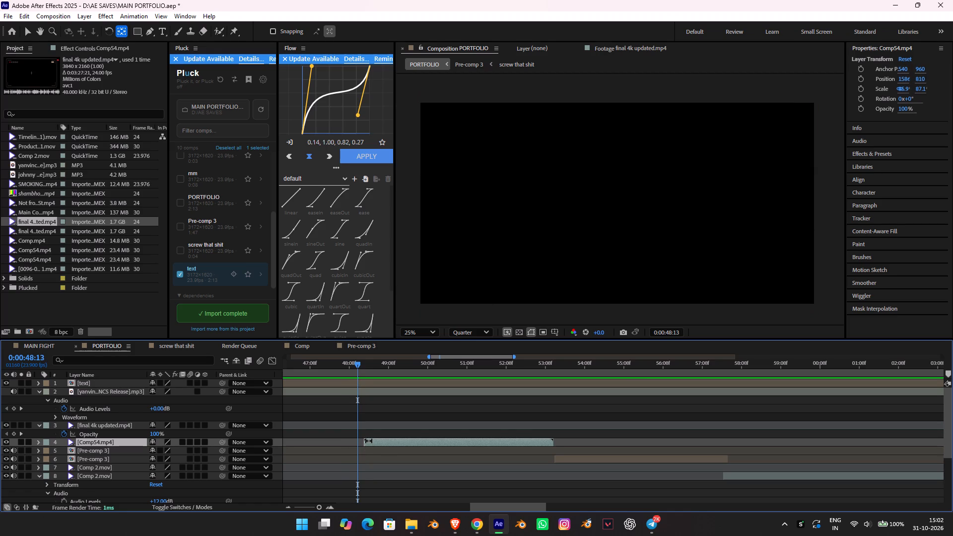
pyautogui.press('v')
pyautogui.moveTo(414, 442); pyautogui.dragTo(408, 437)
pyautogui.press('space')
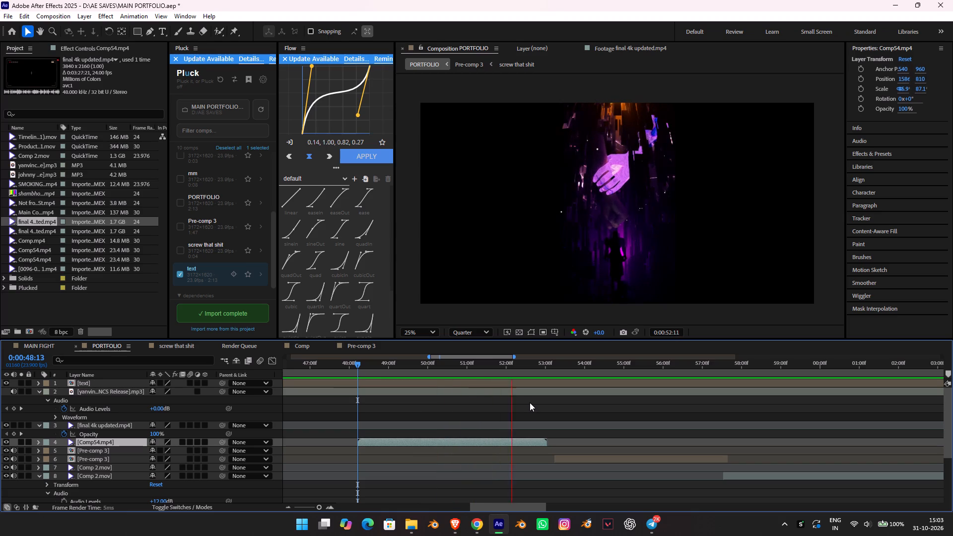
pyautogui.press('space')
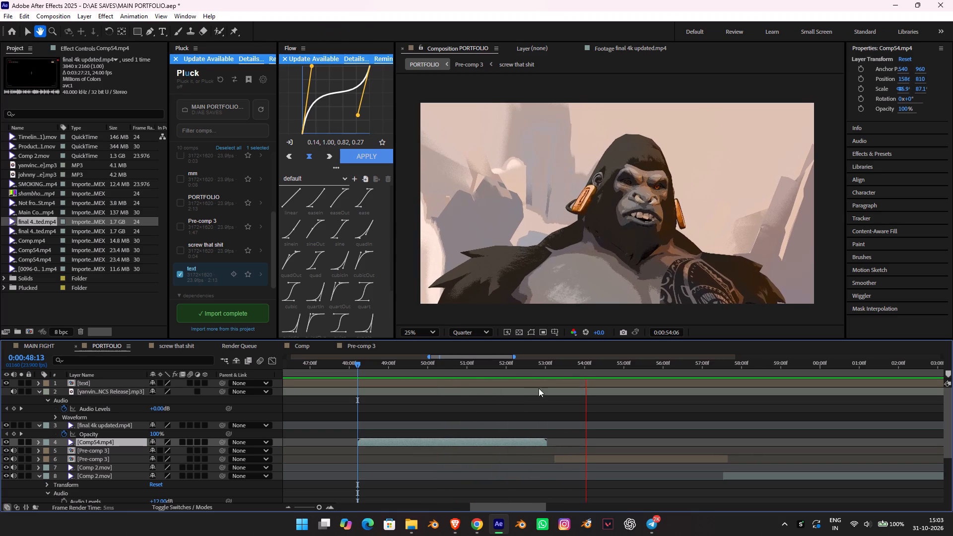
# Slide the lower Pre-comp 3 layer earlier to start at 0:00:53:09, right after Comp54.mp4, and play across the cut.
pyautogui.click(550, 361)
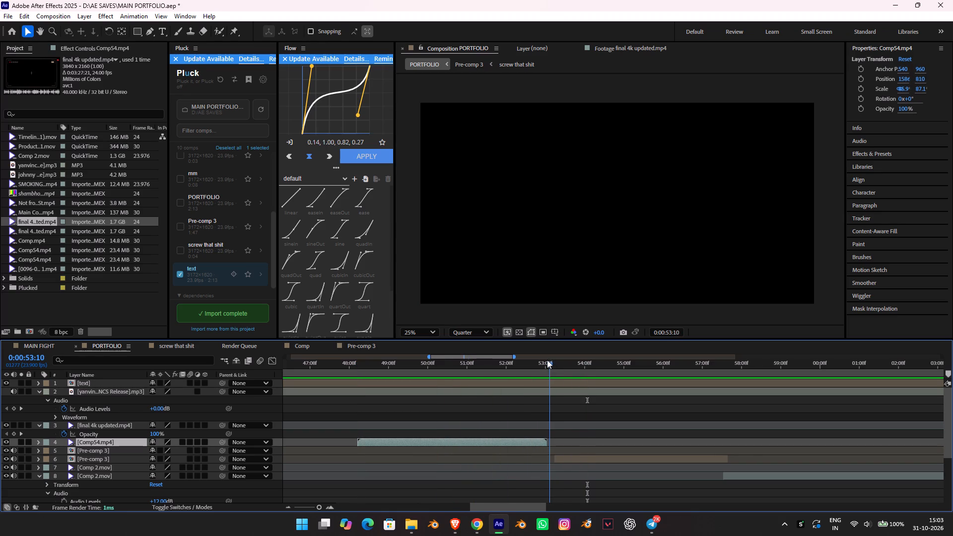
pyautogui.moveTo(568, 457); pyautogui.dragTo(561, 454)
pyautogui.press('space')
pyautogui.press('space')
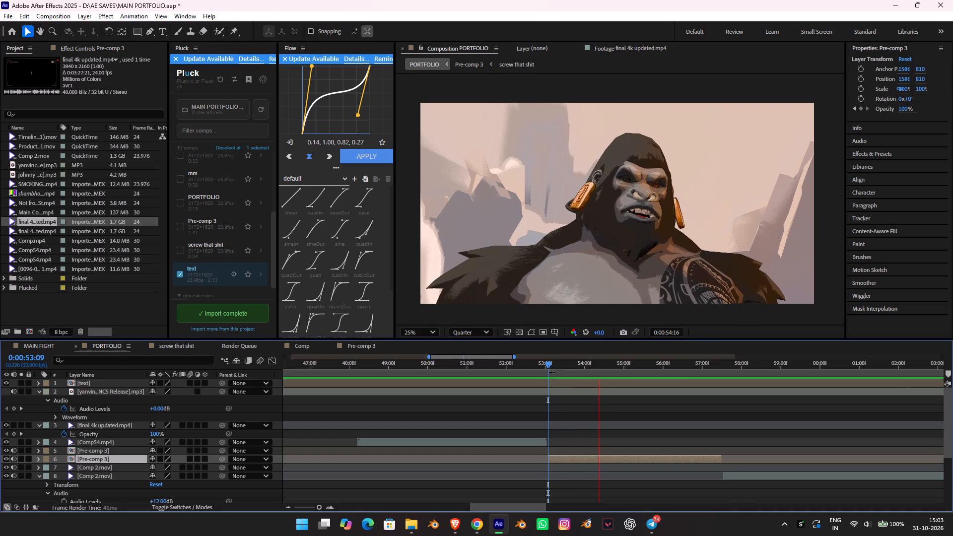
pyautogui.click(541, 365)
pyautogui.press('space')
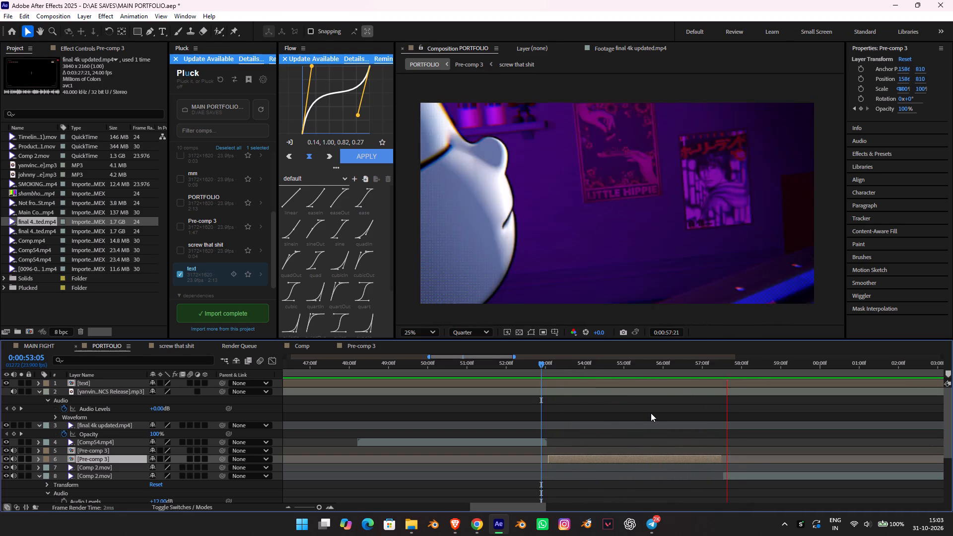
pyautogui.press('space')
# Extend the start of the lower Comp 2.mov layer back to 0:00:57:19 to meet the end of Pre-comp 3, previewing the cut.
pyautogui.moveTo(729, 367); pyautogui.dragTo(724, 367)
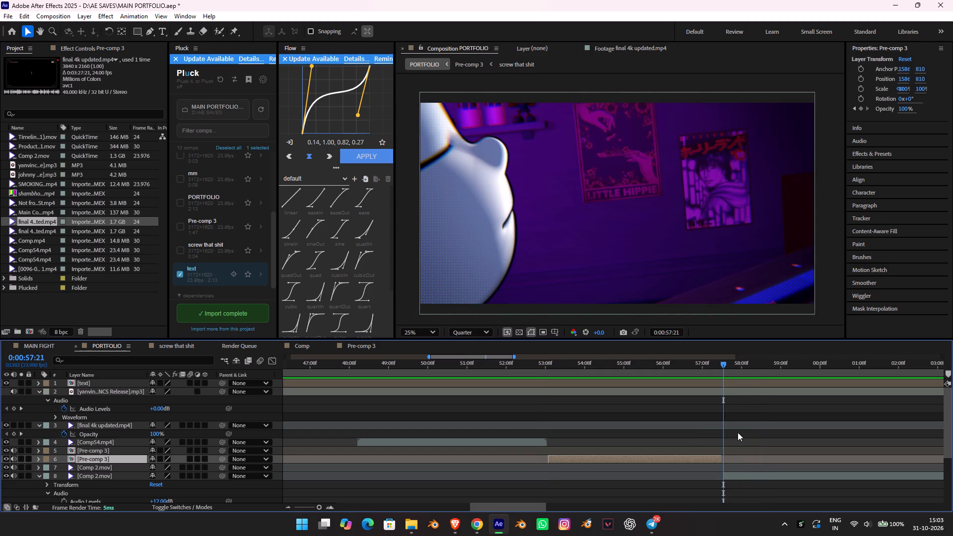
pyautogui.click(727, 477)
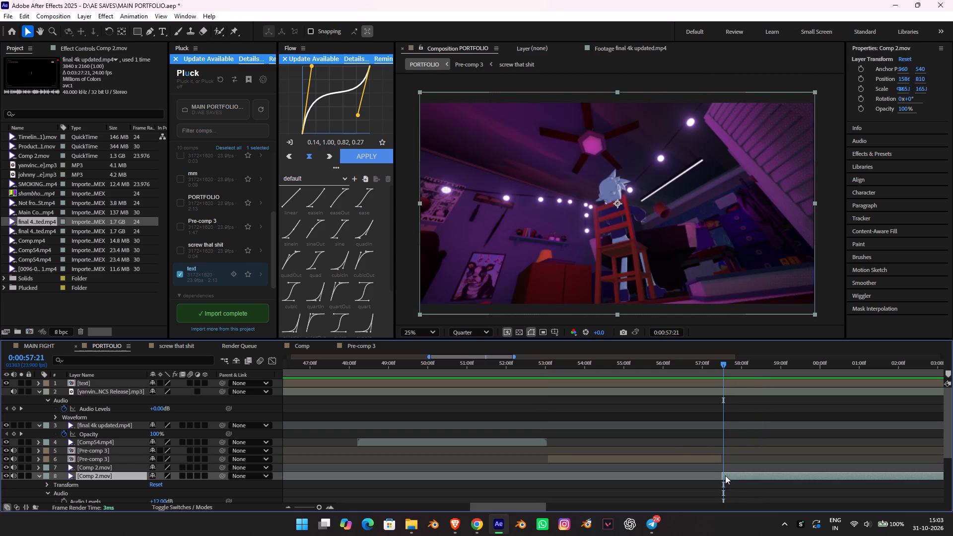
pyautogui.press('space')
pyautogui.press('space')
pyautogui.click(715, 363)
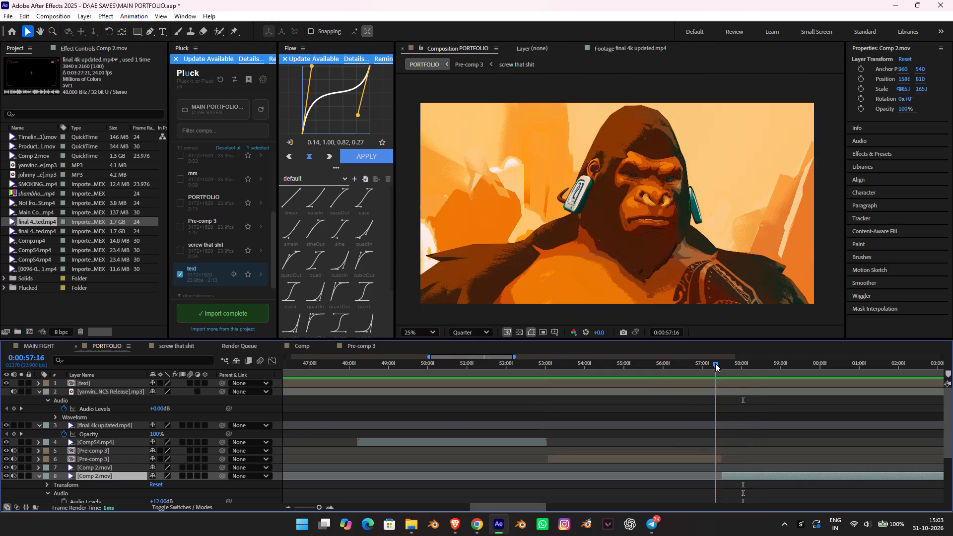
pyautogui.press('space')
pyautogui.press('space')
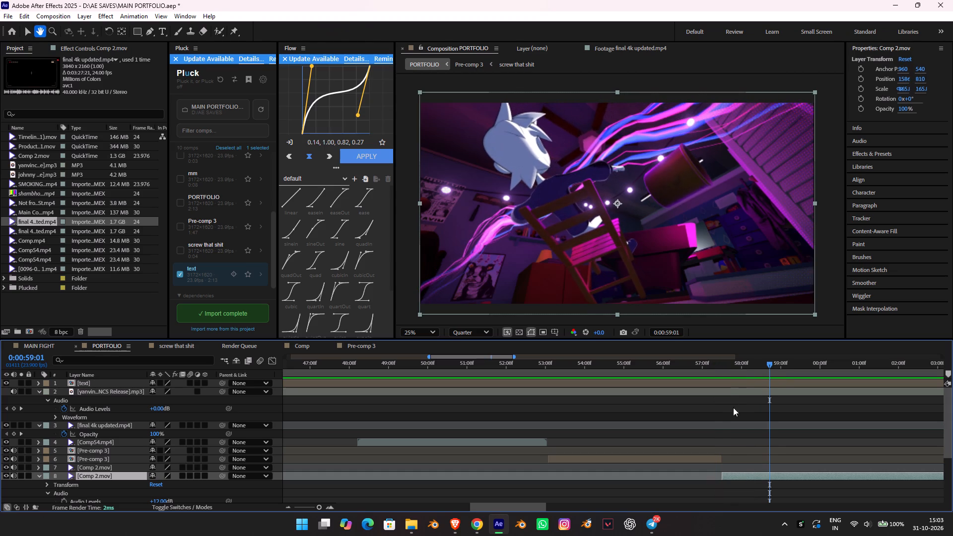
pyautogui.click(724, 369)
pyautogui.click(721, 365)
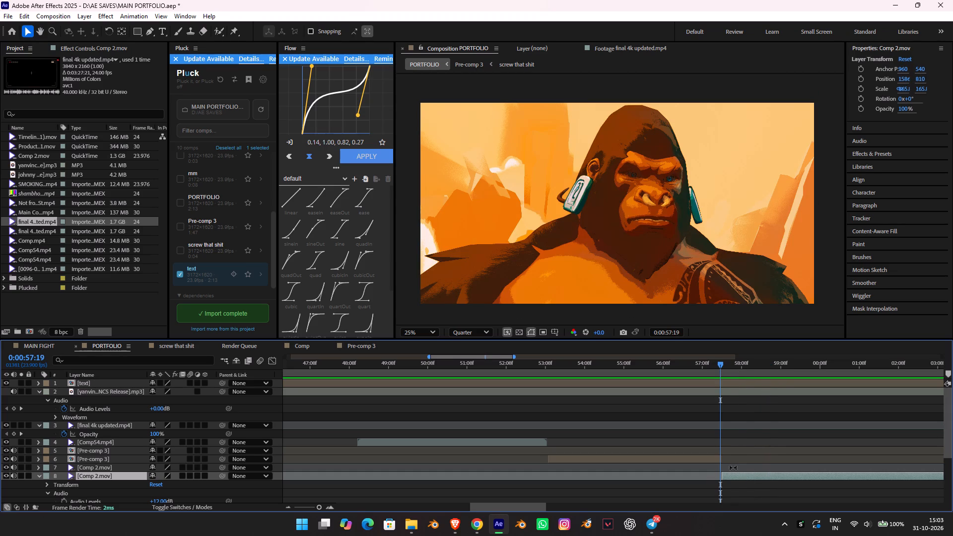
pyautogui.click(730, 472)
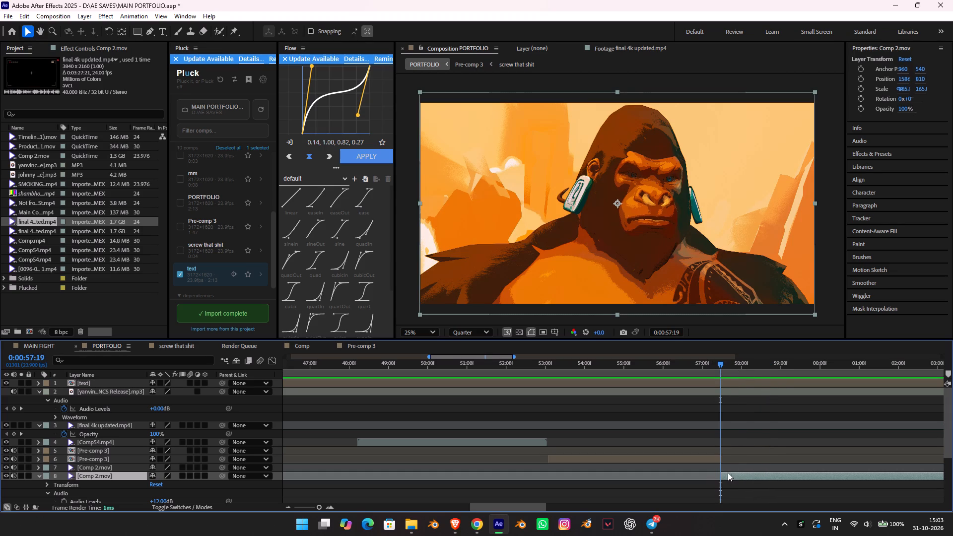
pyautogui.press('space')
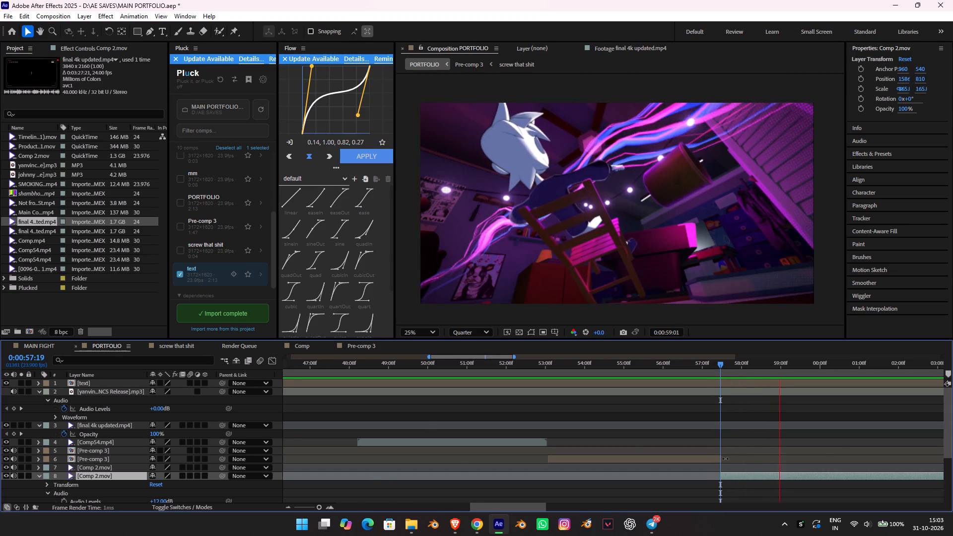
# Review the remaining clips in the PORTFOLIO composition, and replay the sequence from 0:00:17:08.
pyautogui.keyDown('alt'); pyautogui.scroll(-2, 725, 459); pyautogui.keyUp('alt')
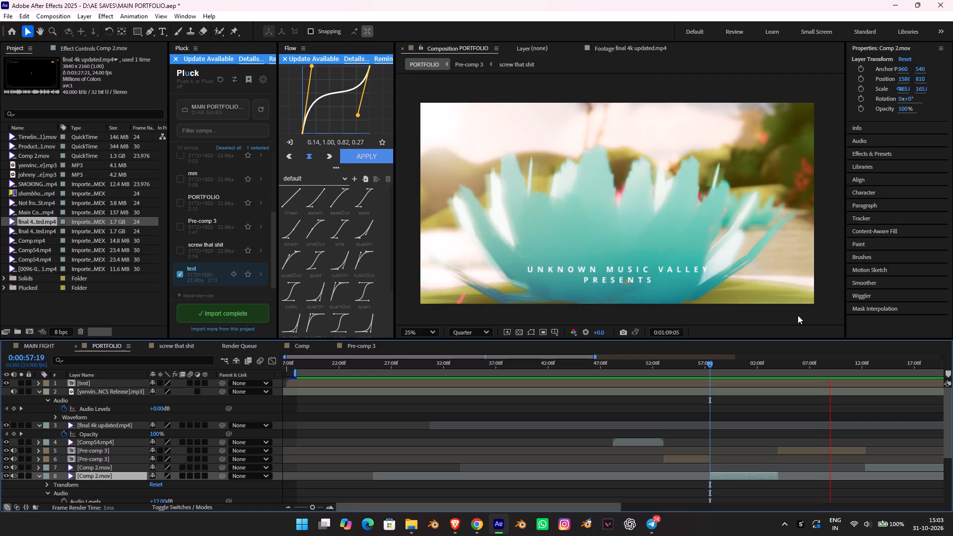
pyautogui.press('space')
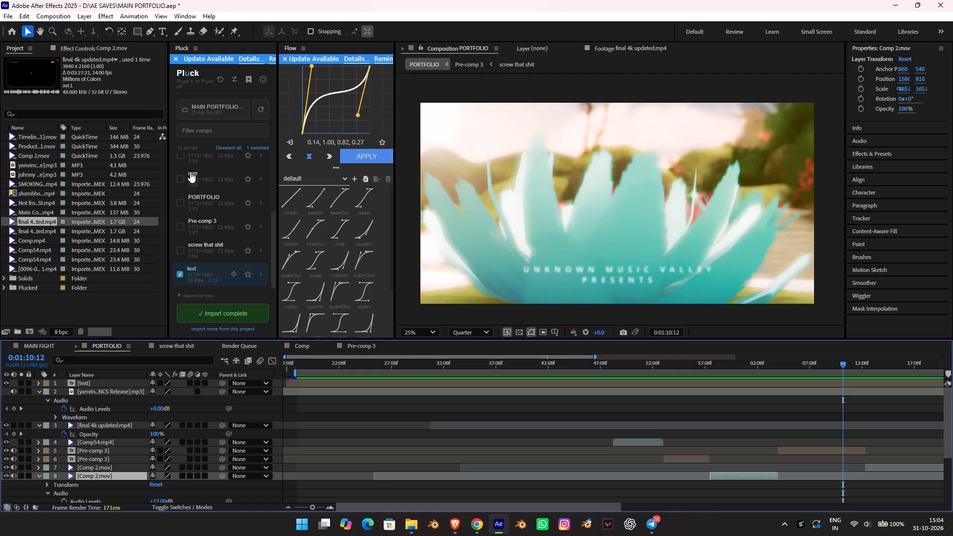
pyautogui.click(308, 356)
pyautogui.moveTo(315, 362); pyautogui.dragTo(196, 369)
pyautogui.press('space')
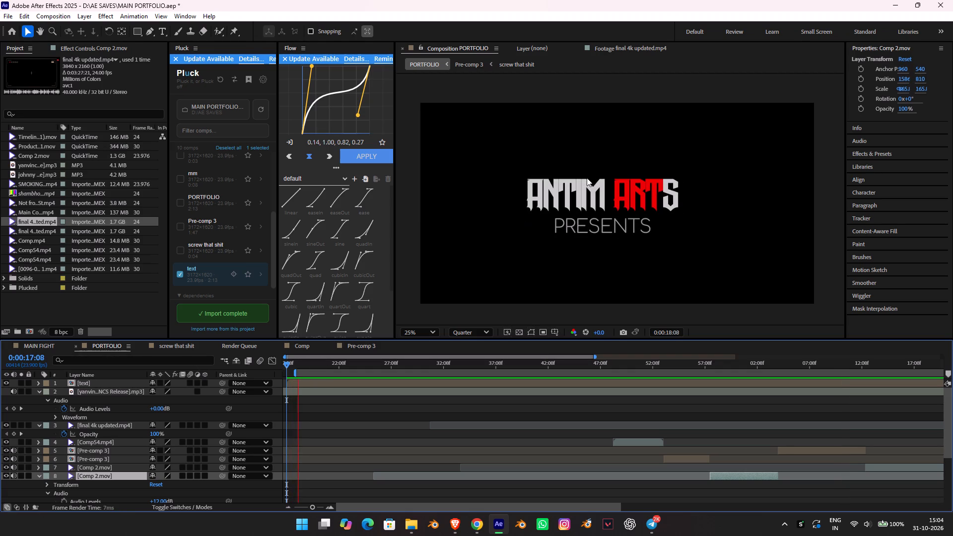
# Scale the text layer to 77% and nudge the ANTIM ARTS PRESENTS title to about position 1622, 806.
pyautogui.press('space')
pyautogui.click(600, 193)
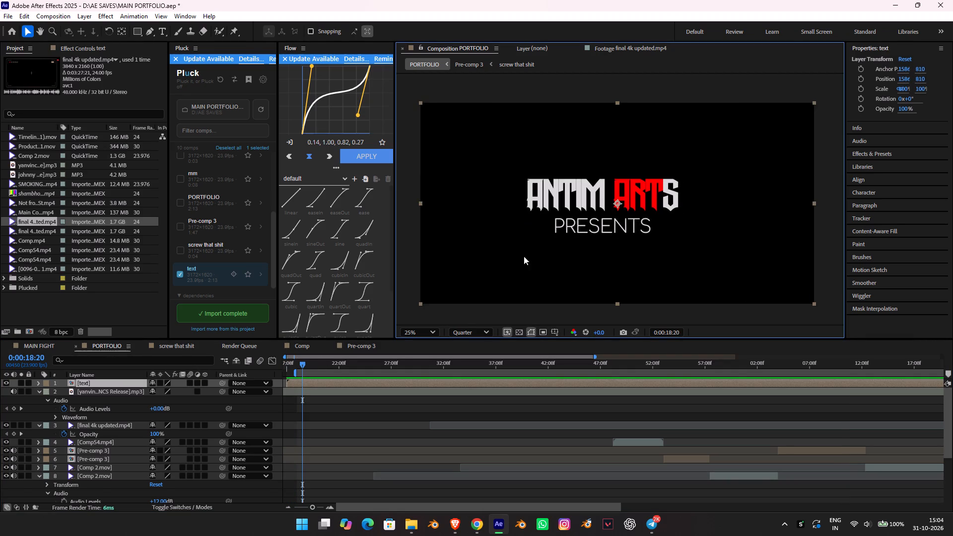
pyautogui.press('s')
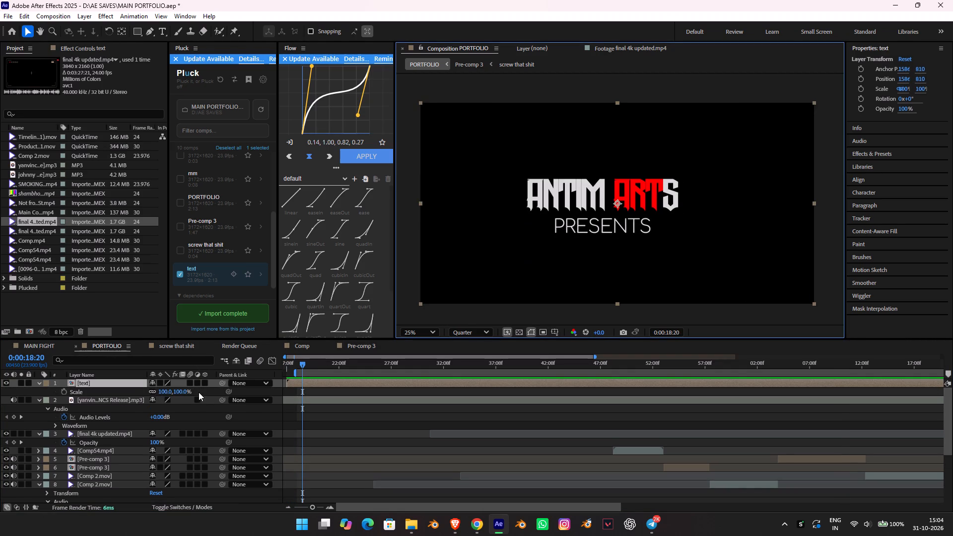
pyautogui.moveTo(176, 395); pyautogui.dragTo(164, 395)
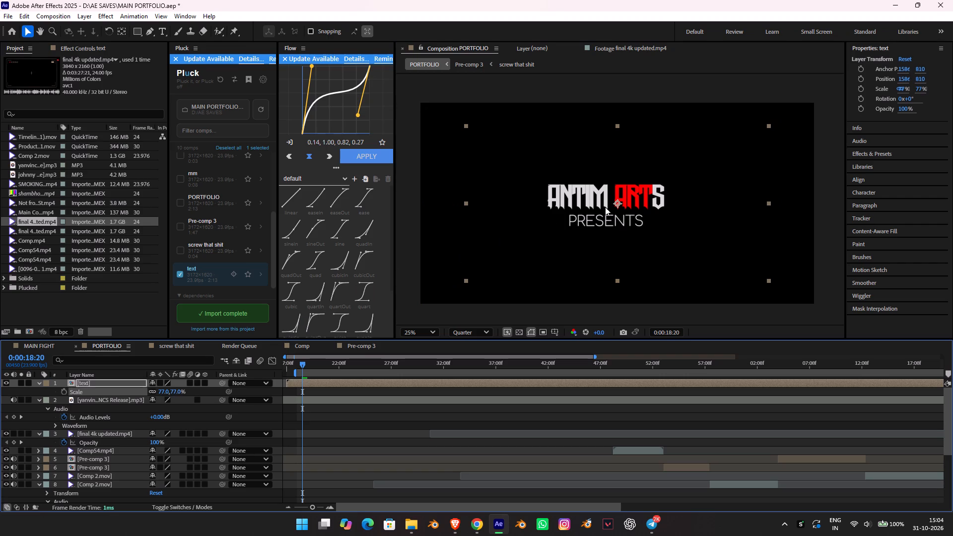
pyautogui.moveTo(634, 201); pyautogui.dragTo(637, 199)
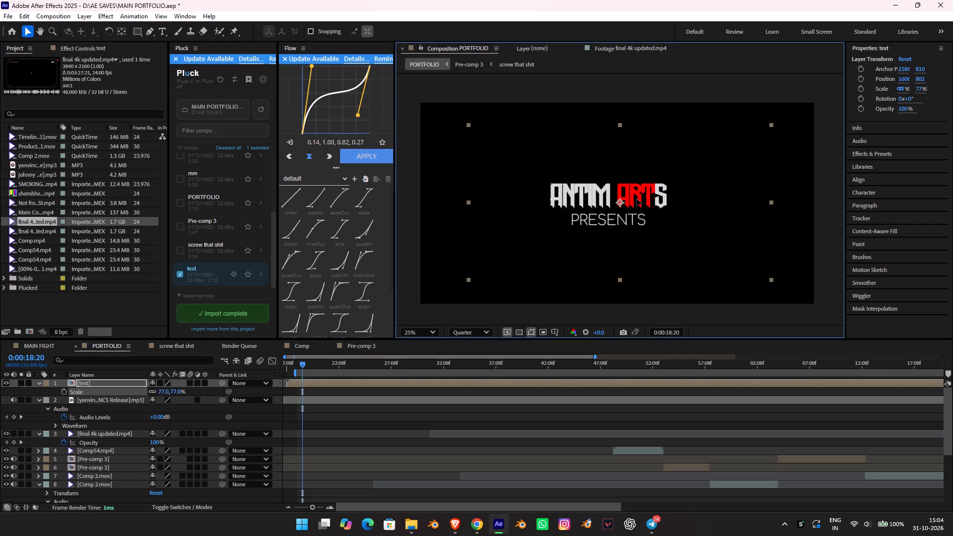
pyautogui.moveTo(637, 199); pyautogui.dragTo(639, 200)
pyautogui.click(352, 424)
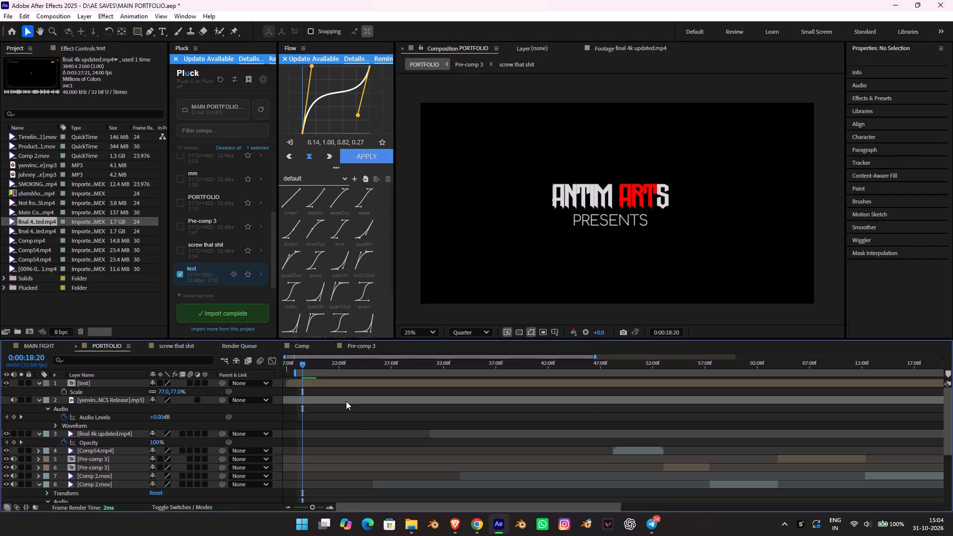
# Extend the work area start back to the beginning of the text layer, and play the sequence from 0:00:17:08.
pyautogui.moveTo(304, 365); pyautogui.dragTo(269, 365)
pyautogui.press('space')
pyautogui.press('space')
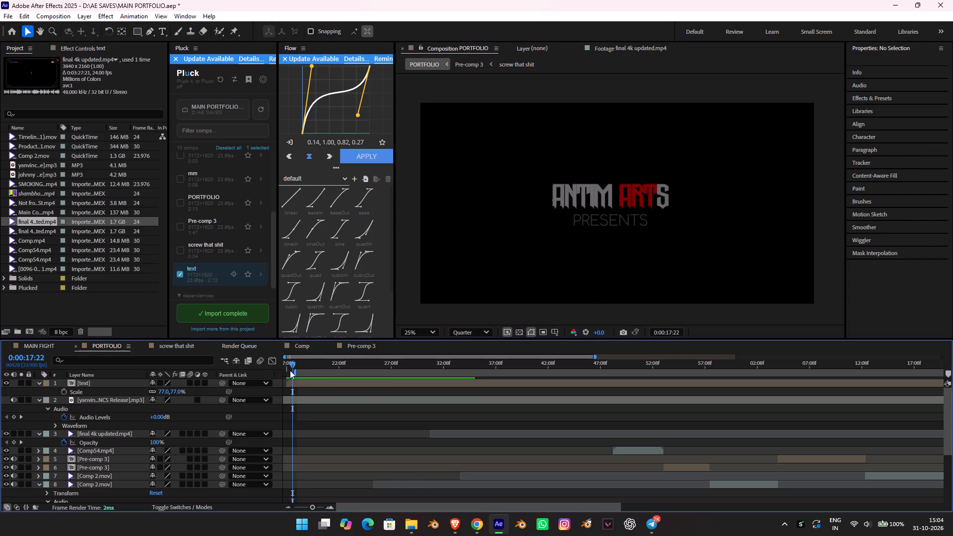
pyautogui.moveTo(294, 372); pyautogui.dragTo(238, 375)
pyautogui.moveTo(292, 361); pyautogui.dragTo(254, 363)
pyautogui.press('space')
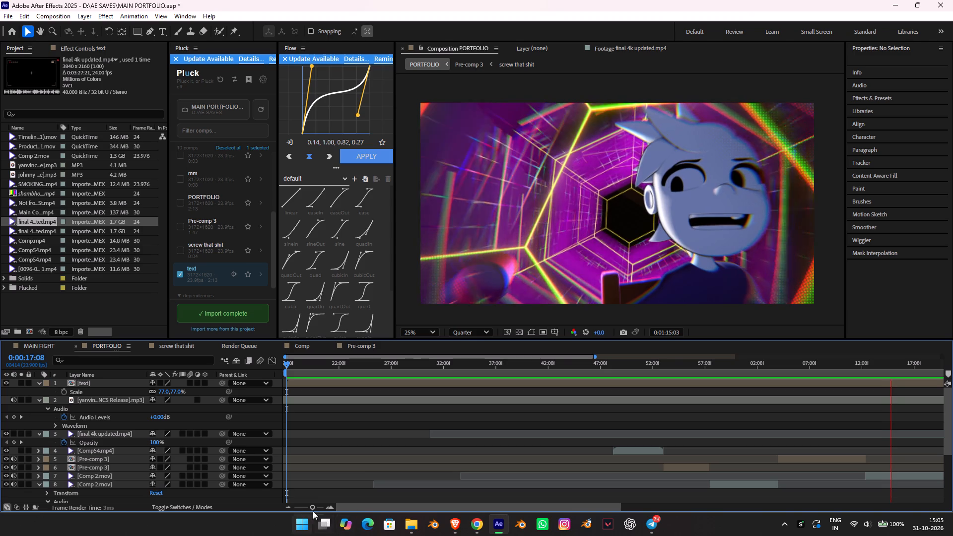
pyautogui.press('space')
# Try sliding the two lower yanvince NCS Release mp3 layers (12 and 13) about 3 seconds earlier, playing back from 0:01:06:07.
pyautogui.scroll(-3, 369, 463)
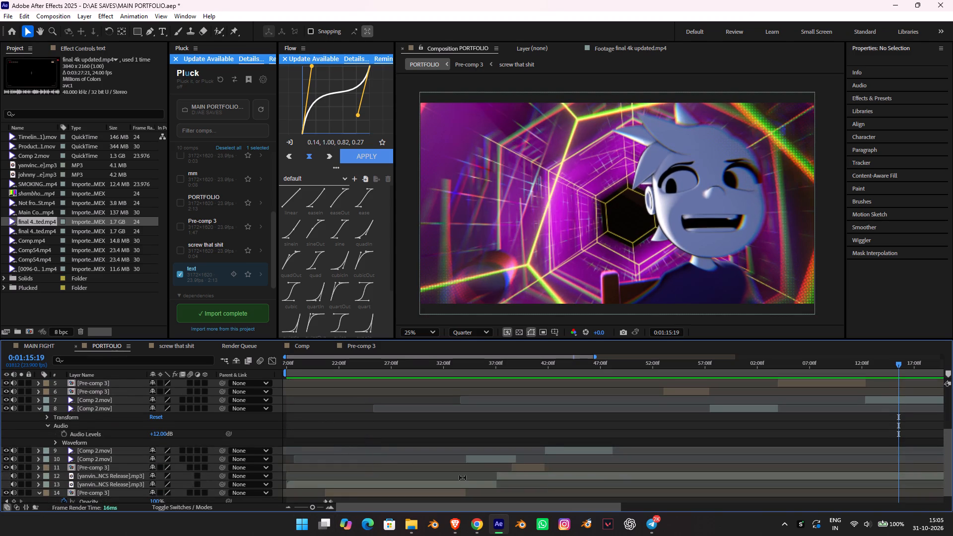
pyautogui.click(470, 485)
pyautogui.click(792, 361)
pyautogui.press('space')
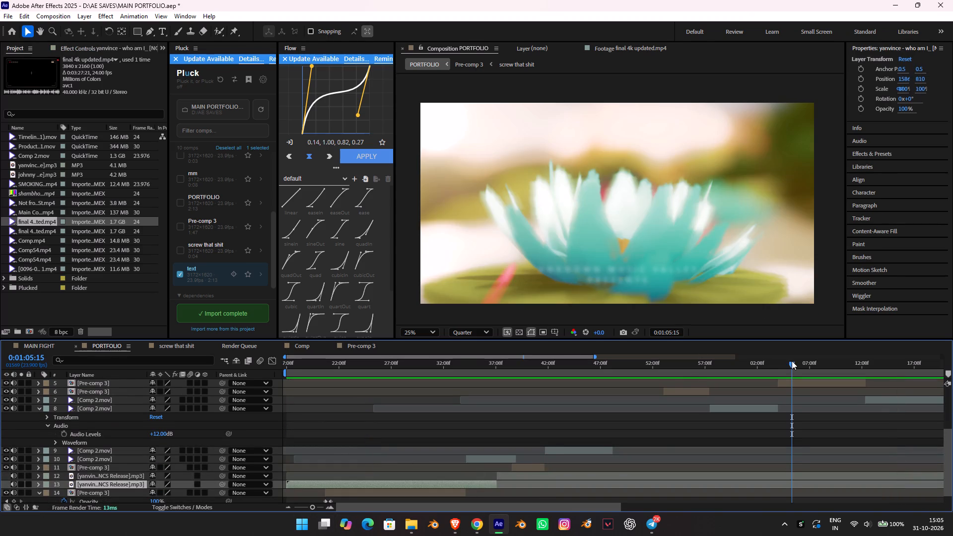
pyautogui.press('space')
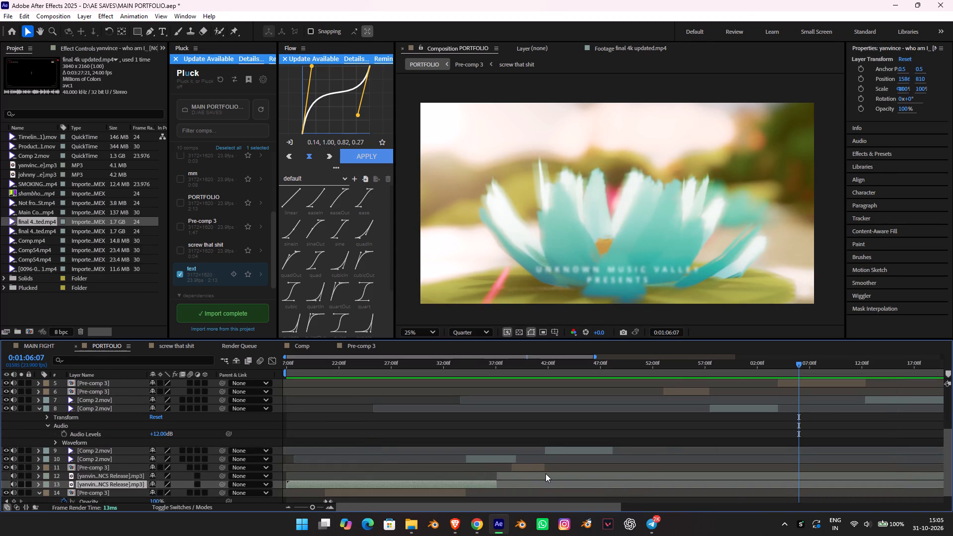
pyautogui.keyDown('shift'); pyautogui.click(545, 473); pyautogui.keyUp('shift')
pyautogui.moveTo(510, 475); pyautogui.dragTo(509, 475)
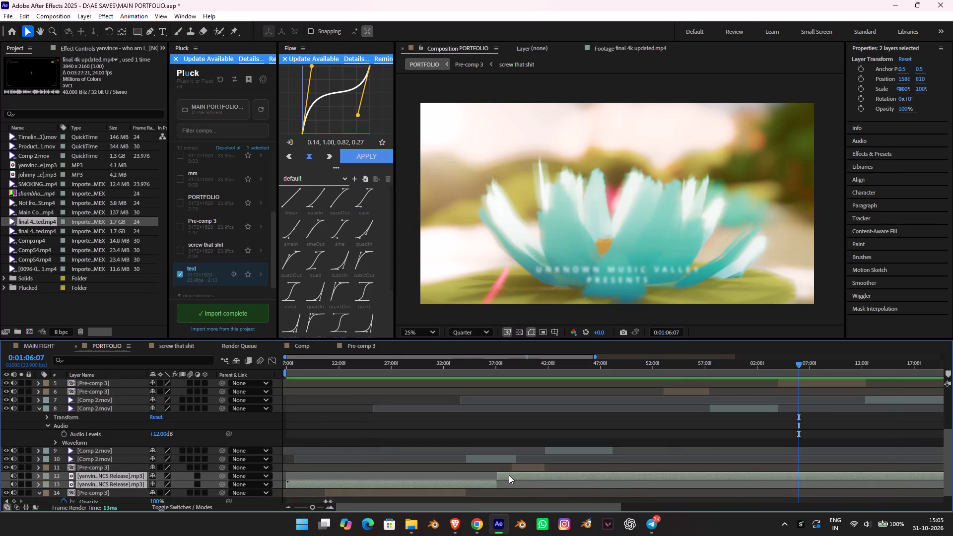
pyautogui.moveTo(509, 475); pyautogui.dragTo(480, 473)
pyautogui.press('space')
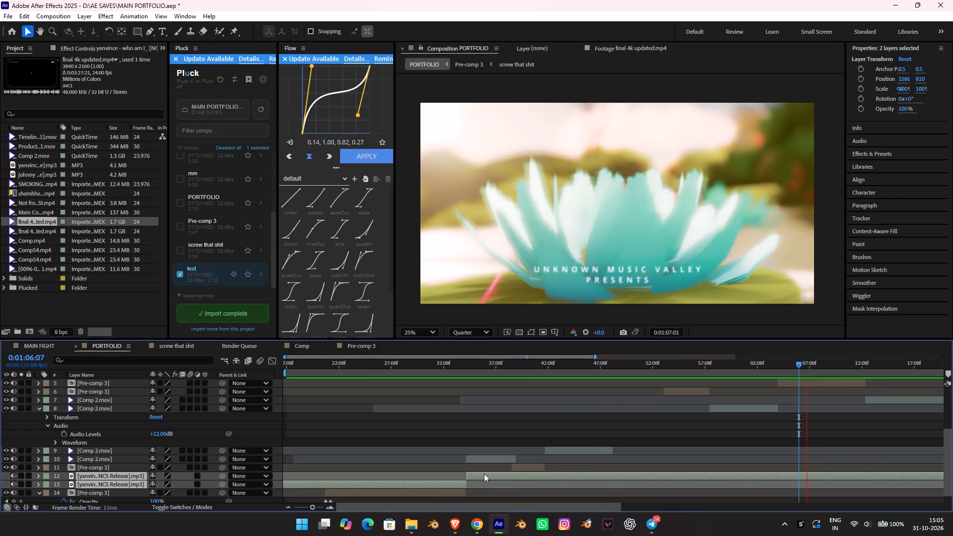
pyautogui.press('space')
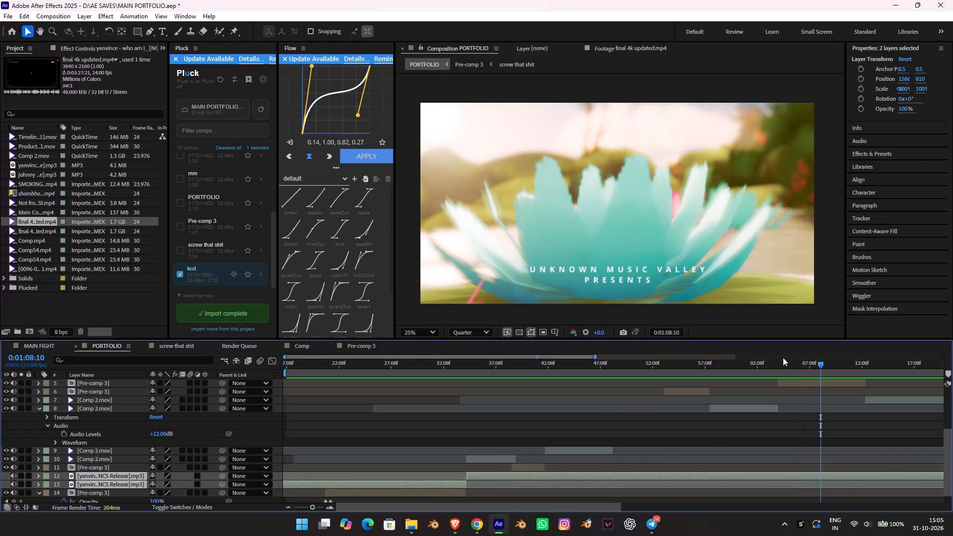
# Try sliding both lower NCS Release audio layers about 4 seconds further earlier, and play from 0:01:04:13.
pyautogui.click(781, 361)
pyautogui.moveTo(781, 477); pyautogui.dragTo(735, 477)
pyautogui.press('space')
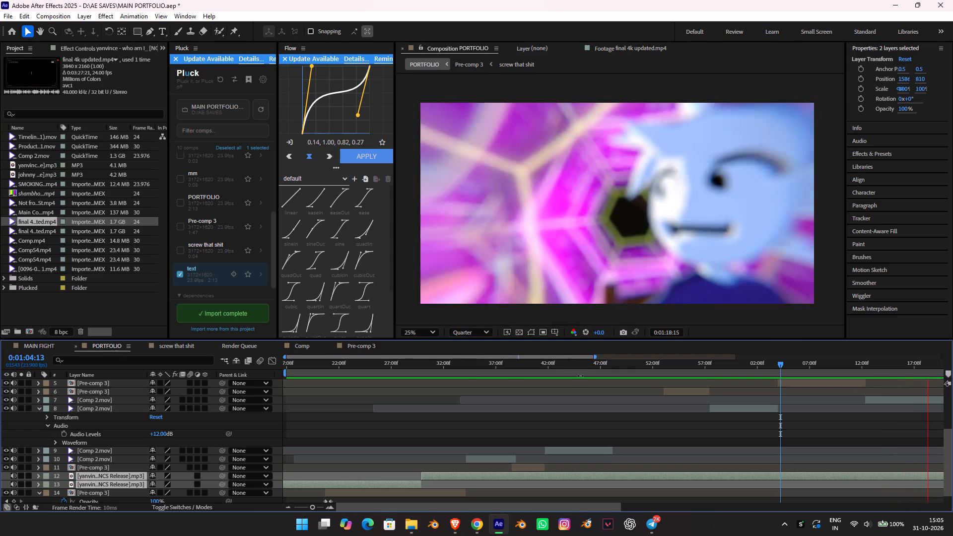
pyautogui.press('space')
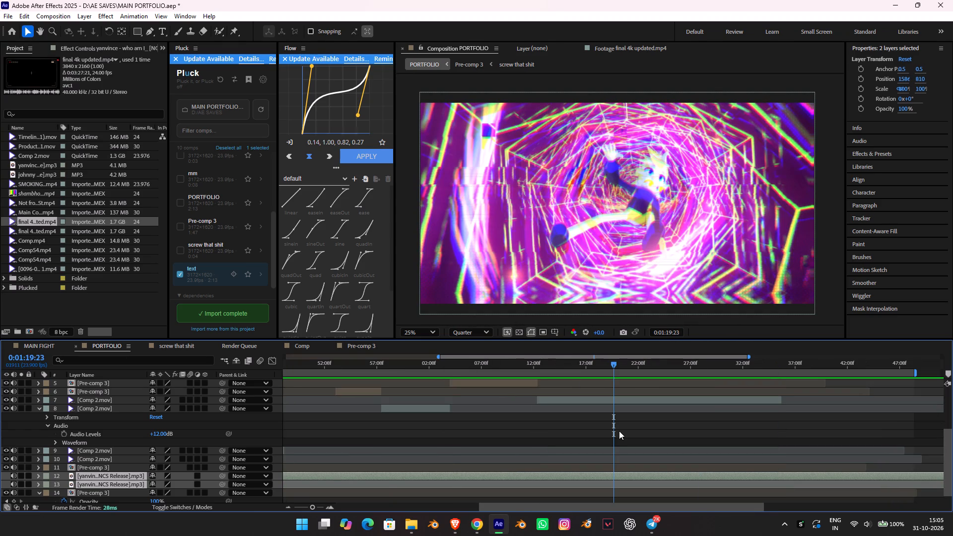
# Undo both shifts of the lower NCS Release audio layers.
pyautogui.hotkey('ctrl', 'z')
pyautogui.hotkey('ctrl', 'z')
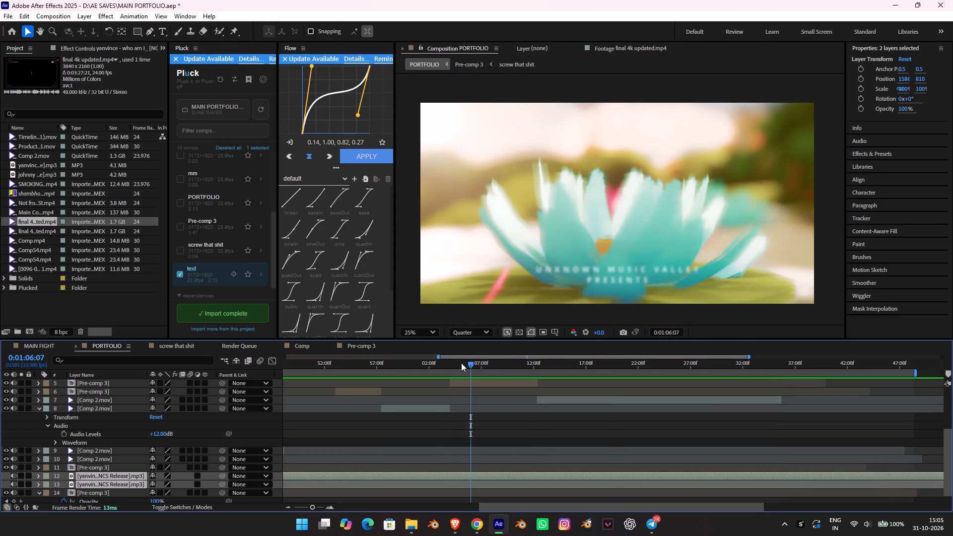
# Replay the opening of the sequence from 0:00:17:08.
pyautogui.moveTo(438, 359); pyautogui.dragTo(78, 355)
pyautogui.press('space')
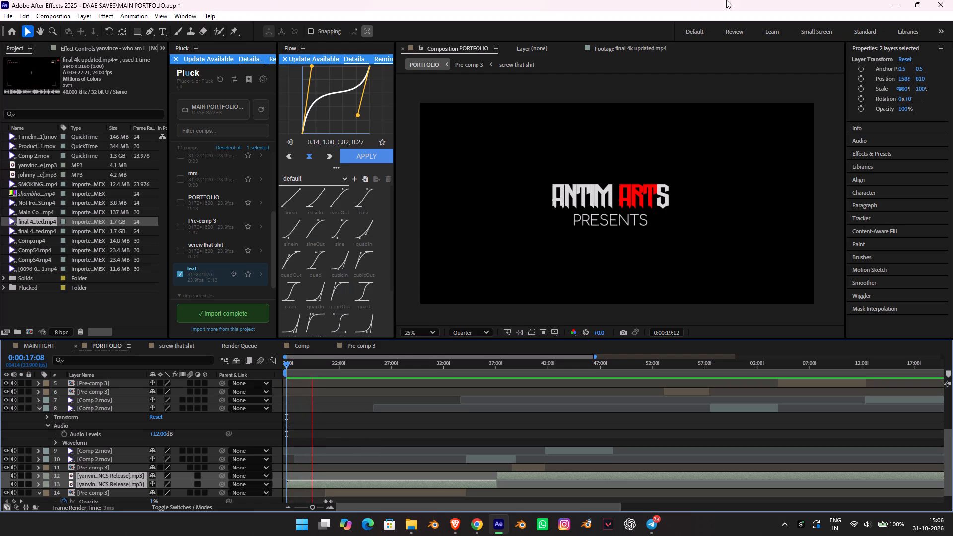
pyautogui.press('space')
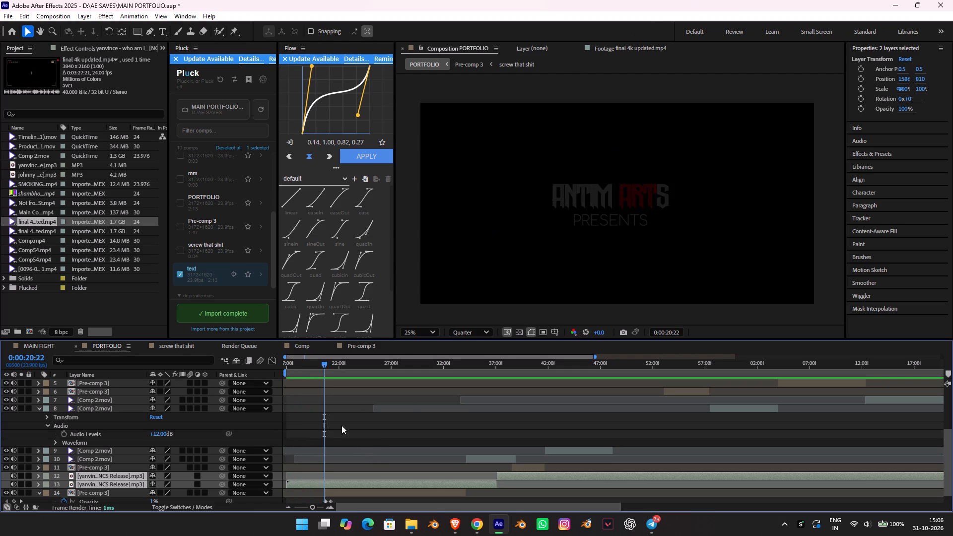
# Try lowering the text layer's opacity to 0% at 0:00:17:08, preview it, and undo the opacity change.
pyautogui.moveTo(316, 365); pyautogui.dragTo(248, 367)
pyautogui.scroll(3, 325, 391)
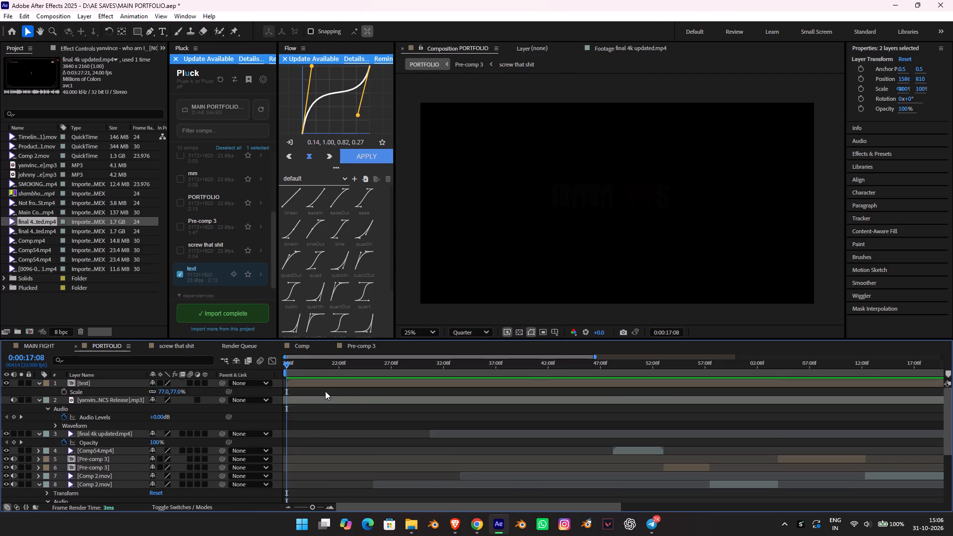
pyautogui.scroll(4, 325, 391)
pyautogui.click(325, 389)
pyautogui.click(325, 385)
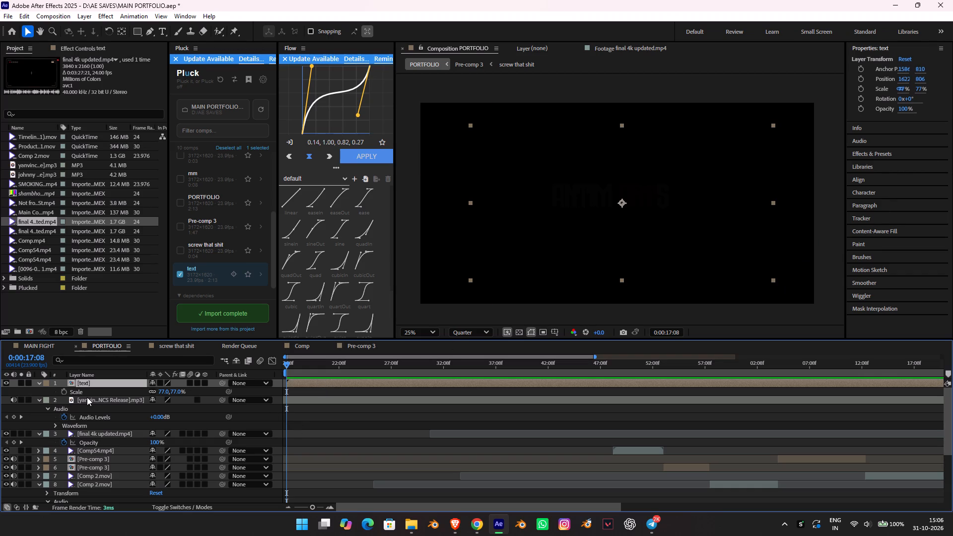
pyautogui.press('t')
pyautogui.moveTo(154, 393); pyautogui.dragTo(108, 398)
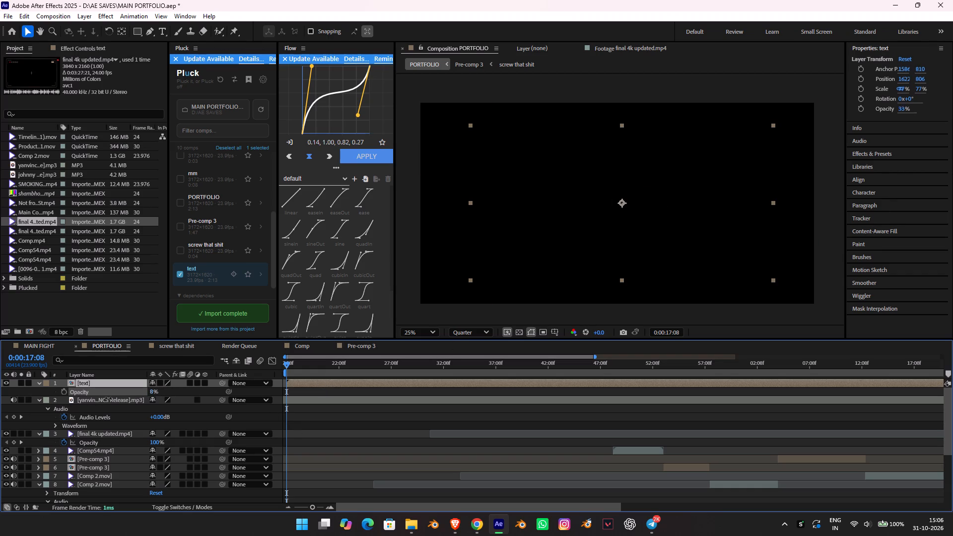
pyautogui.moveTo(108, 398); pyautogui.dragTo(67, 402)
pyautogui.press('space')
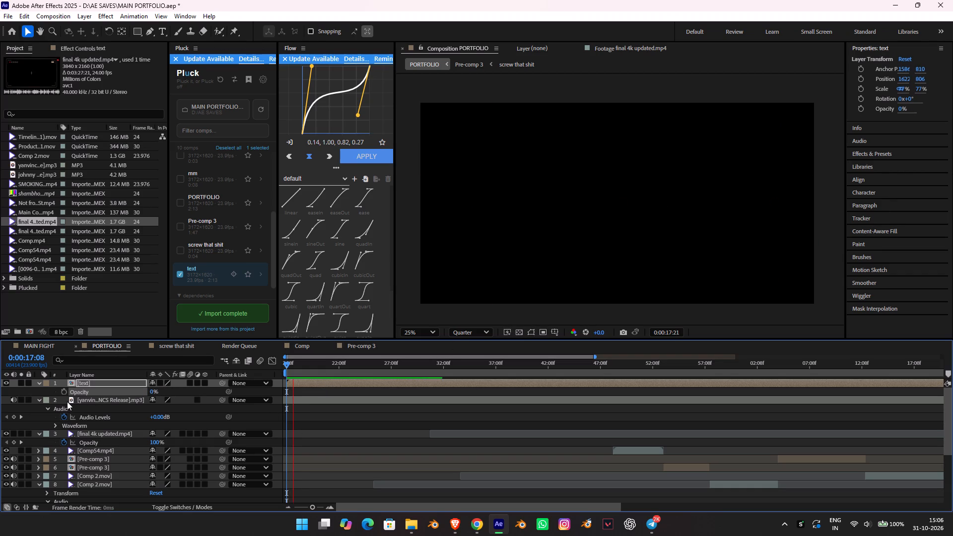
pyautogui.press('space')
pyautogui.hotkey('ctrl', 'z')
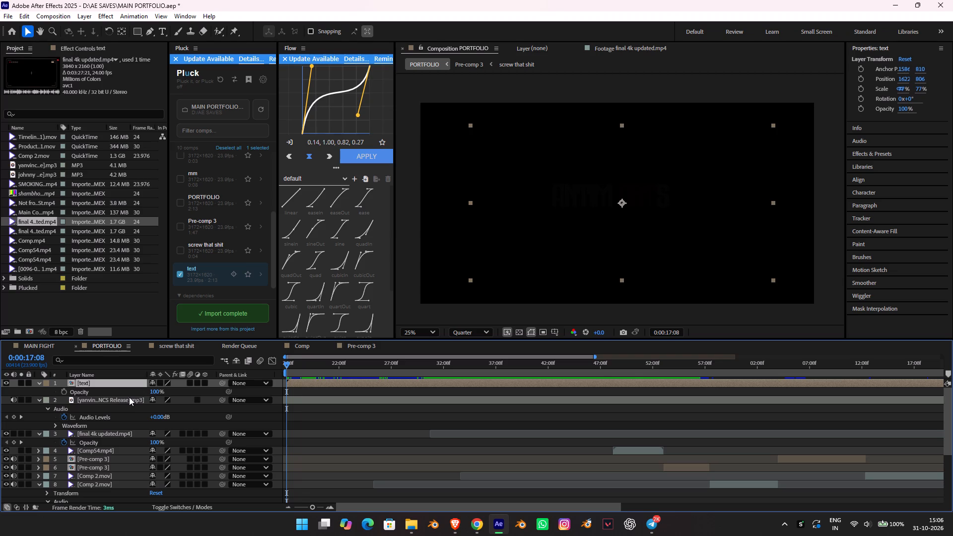
# Play back the title opening from 0:00:17:08.
pyautogui.press('space')
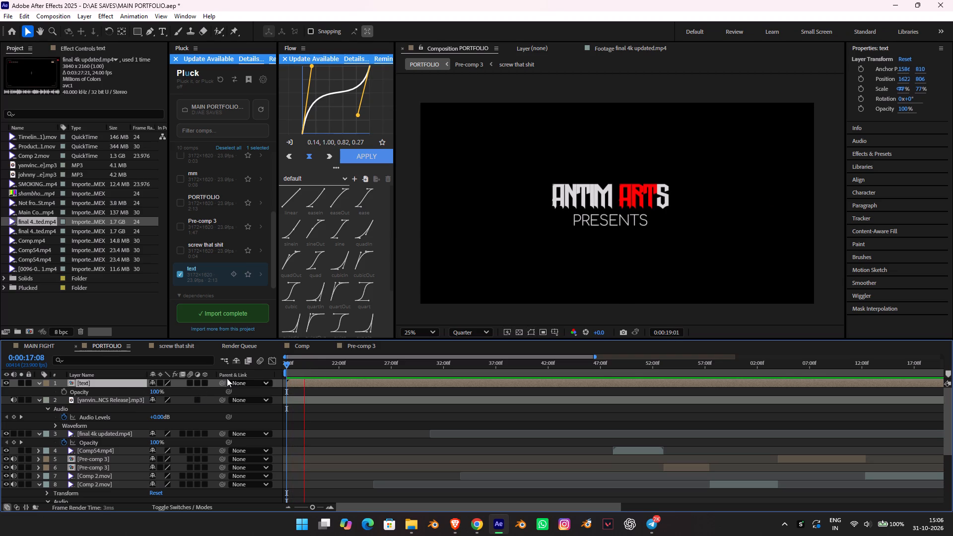
pyautogui.press('space')
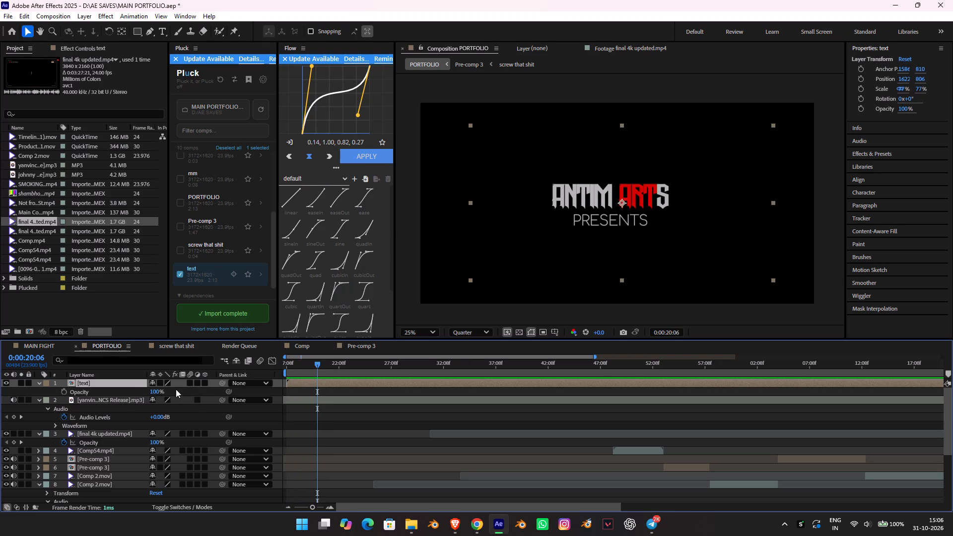
# Add the PORTFOLIO composition to the render queue, and open the output destination of its PORTFOLIO.mp4, closing it without changes.
pyautogui.hotkey('ctrl', 'm')
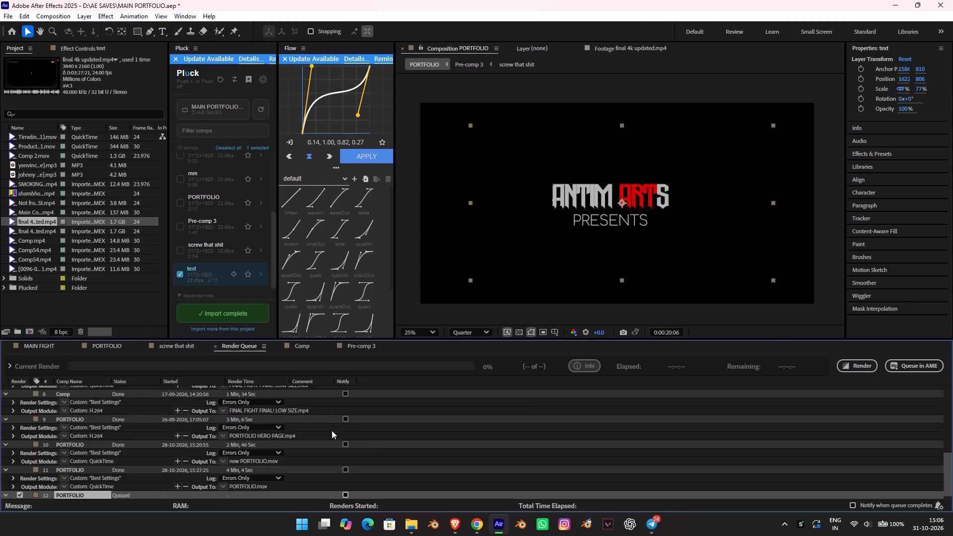
pyautogui.scroll(-4, 82, 456)
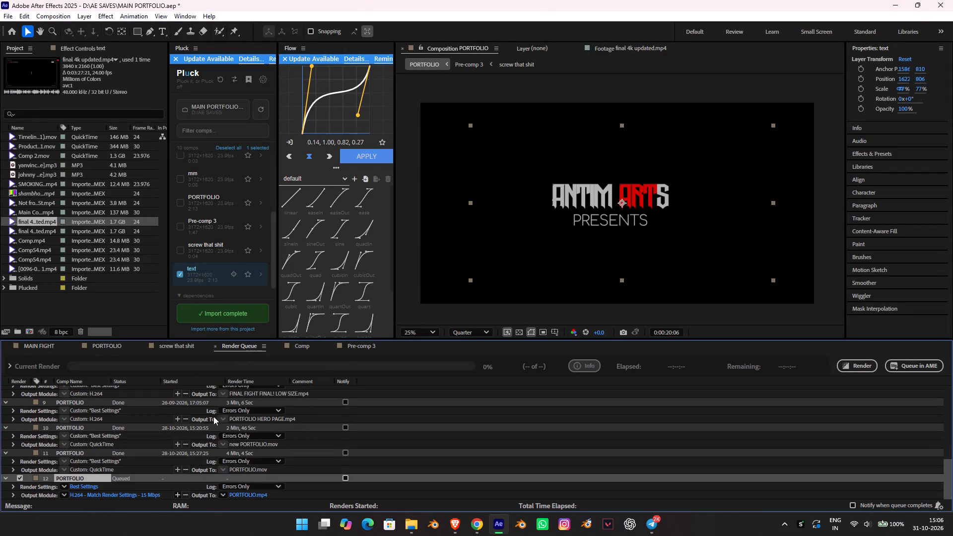
pyautogui.click(258, 495)
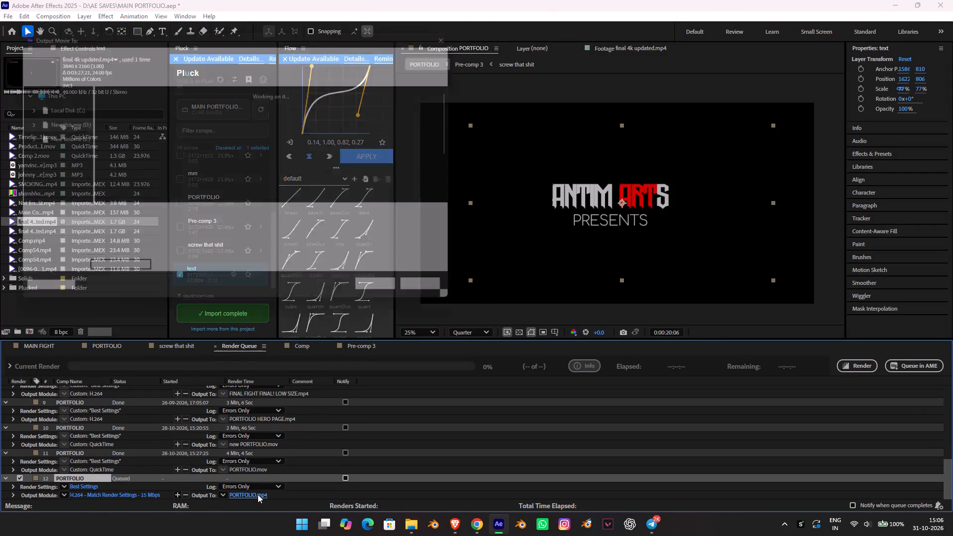
pyautogui.click(472, 31)
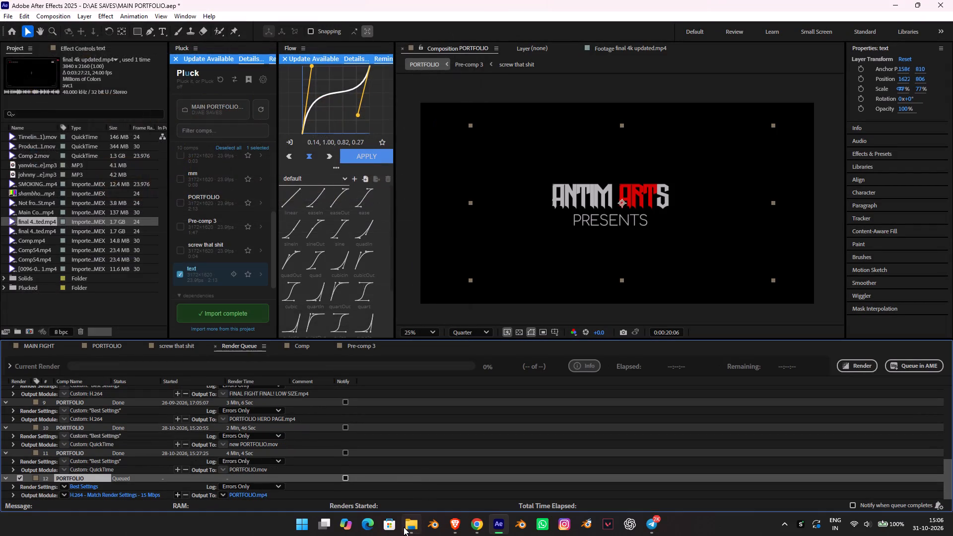
# Switch to File Explorer and look through the RENDERS folder and its auto-save, FIGHT ANIMATION FILES, FIGHT ANIMATON RENDERS and INSIDE US subfolders.
pyautogui.click(404, 528)
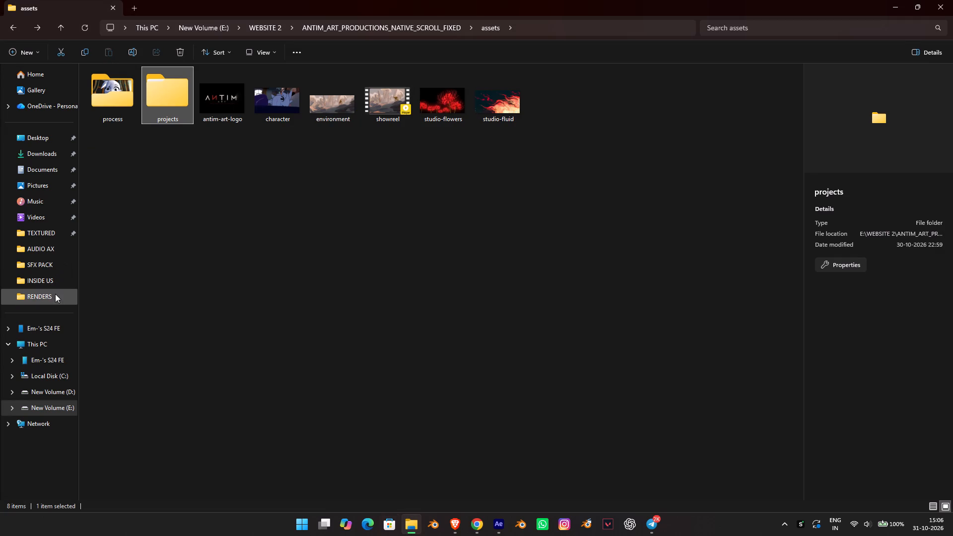
pyautogui.click(55, 296)
pyautogui.doubleClick(157, 92)
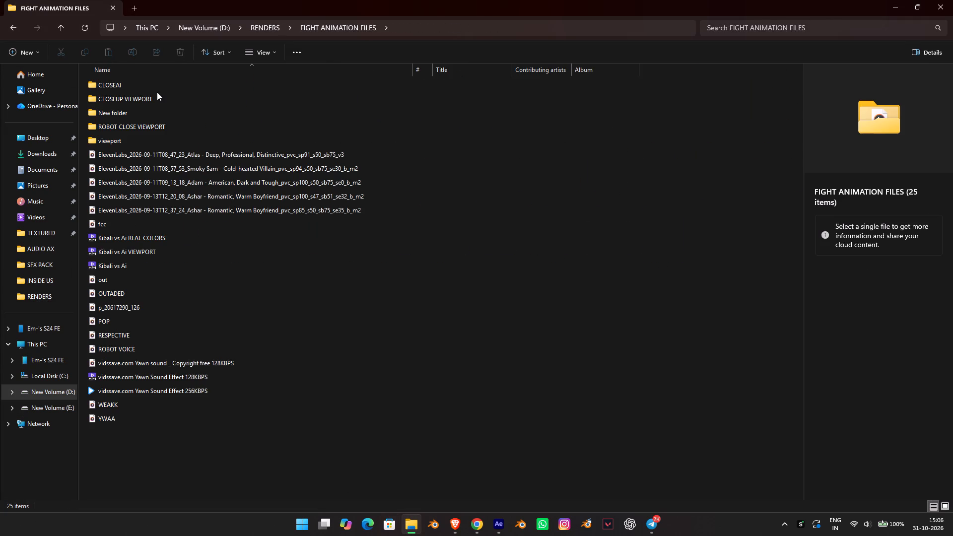
pyautogui.click(161, 94)
pyautogui.doubleClick(111, 85)
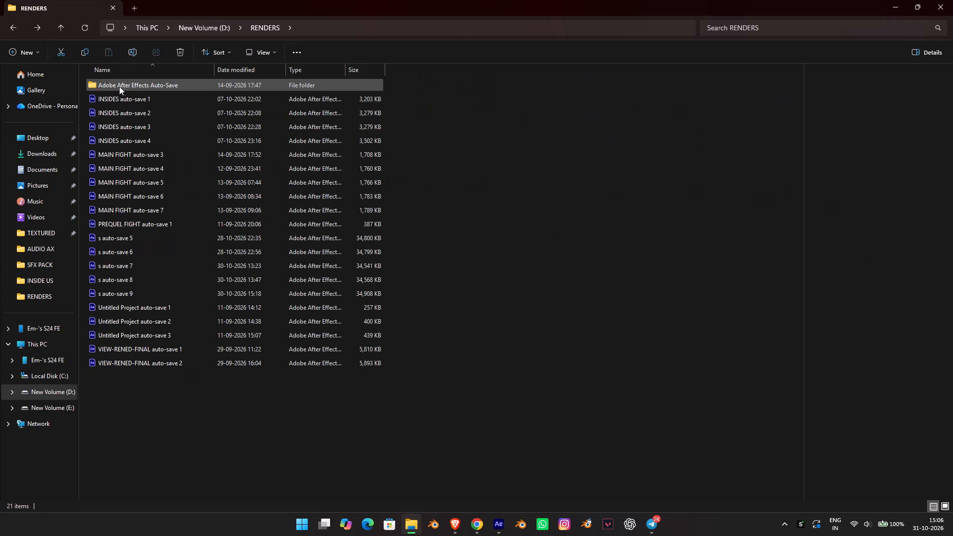
pyautogui.click(120, 86)
pyautogui.doubleClick(217, 79)
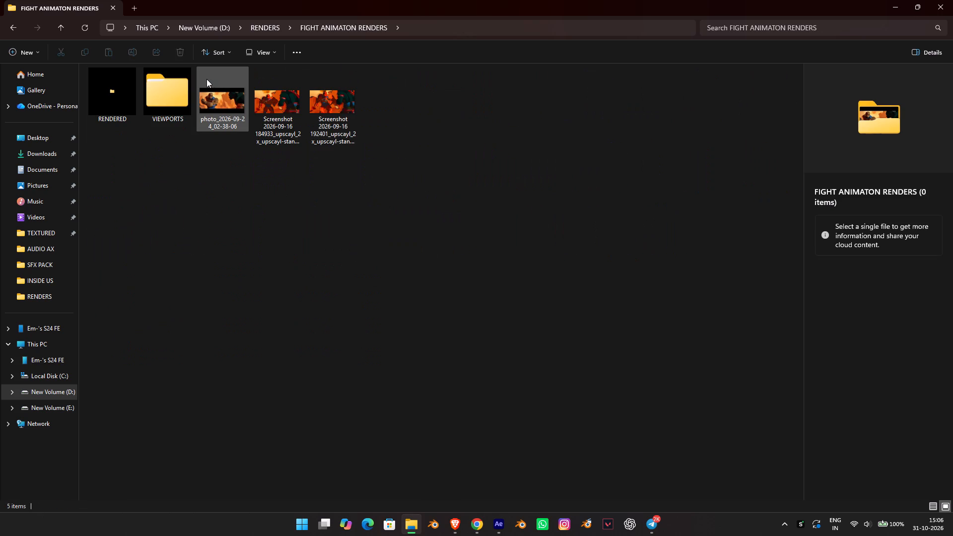
pyautogui.click(207, 82)
pyautogui.doubleClick(269, 84)
pyautogui.click(263, 84)
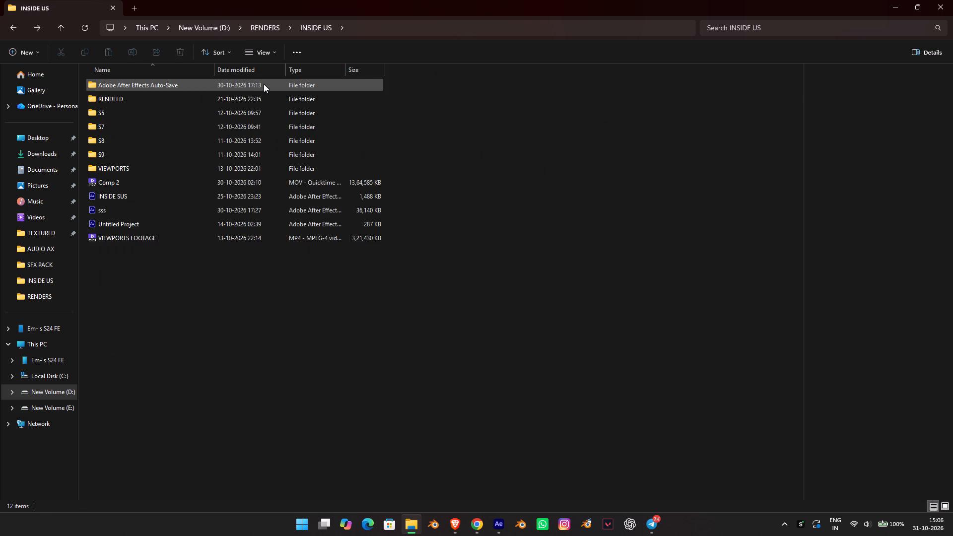
pyautogui.click(122, 169)
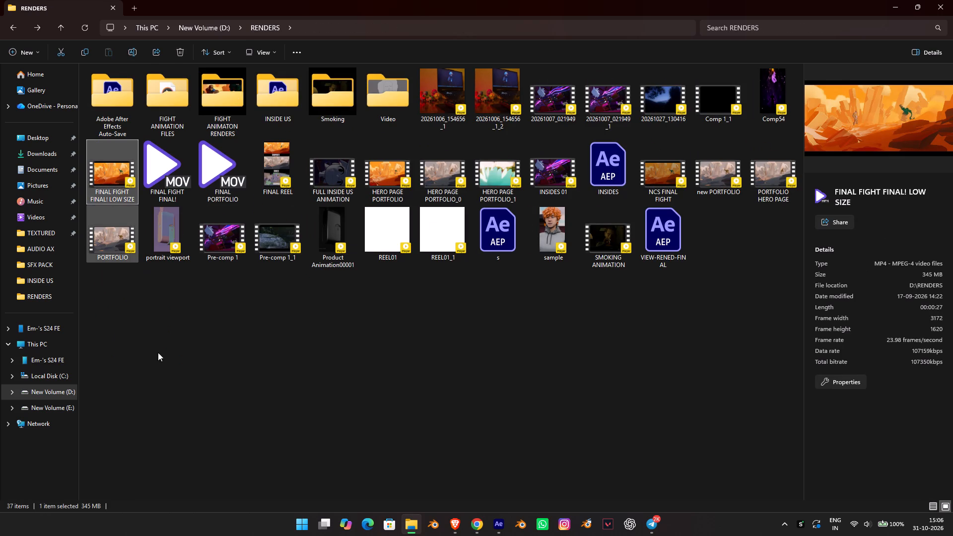
# Compare the HERO PAGE PORTFOLIO videos in RENDERS and permanently delete HERO PAGE PORTFOLIO, HERO PAGE PORTFOLIO_0 and HERO PAGE PORTFOLIO_1.
pyautogui.click(398, 160)
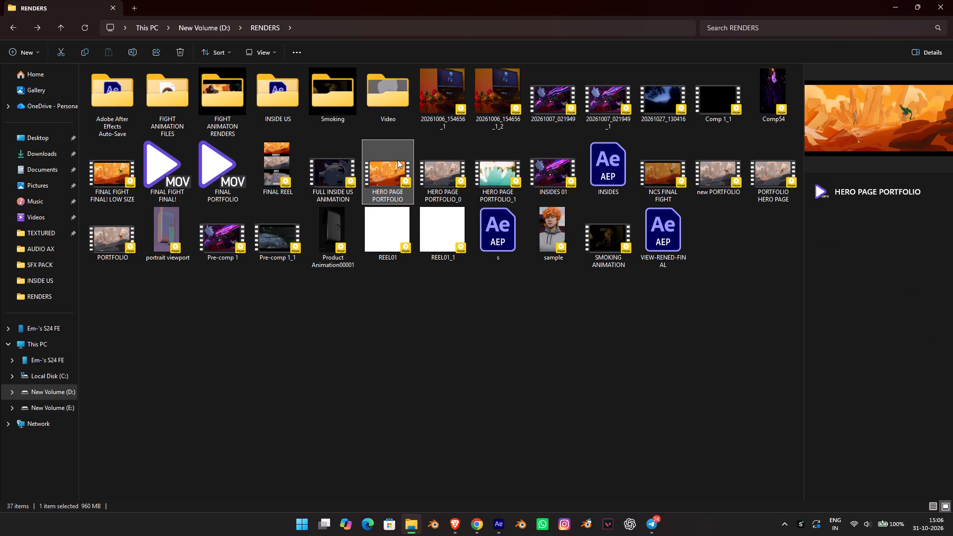
pyautogui.click(448, 172)
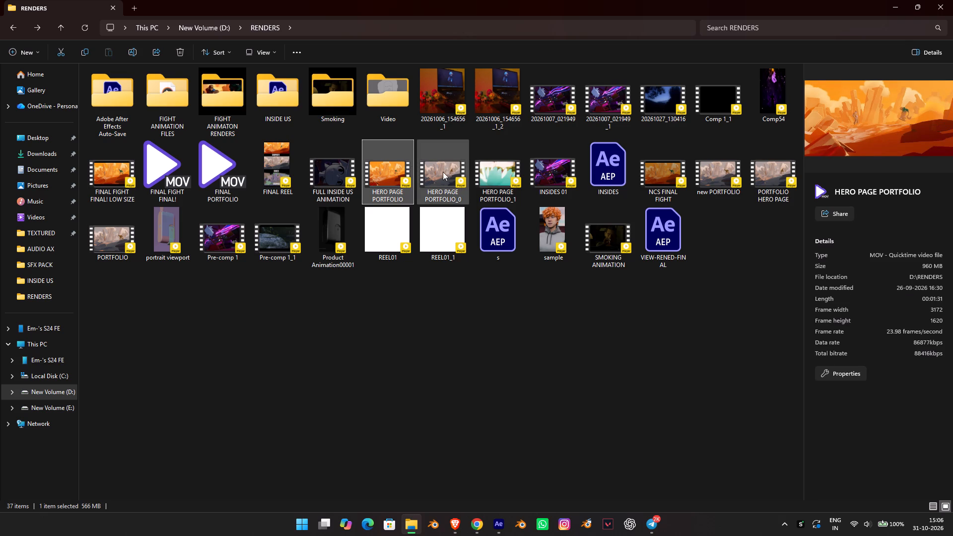
pyautogui.click(374, 171)
pyautogui.click(441, 163)
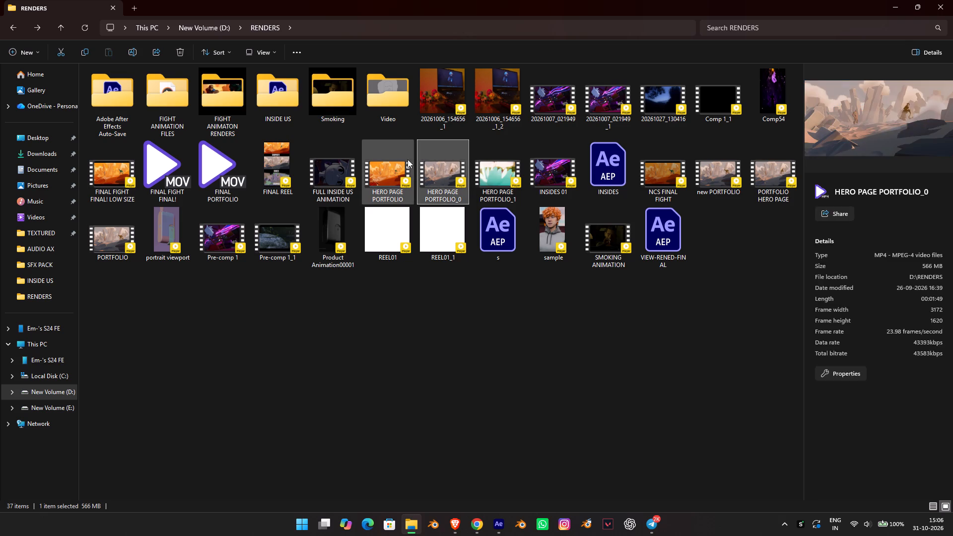
pyautogui.click(402, 160)
pyautogui.click(448, 161)
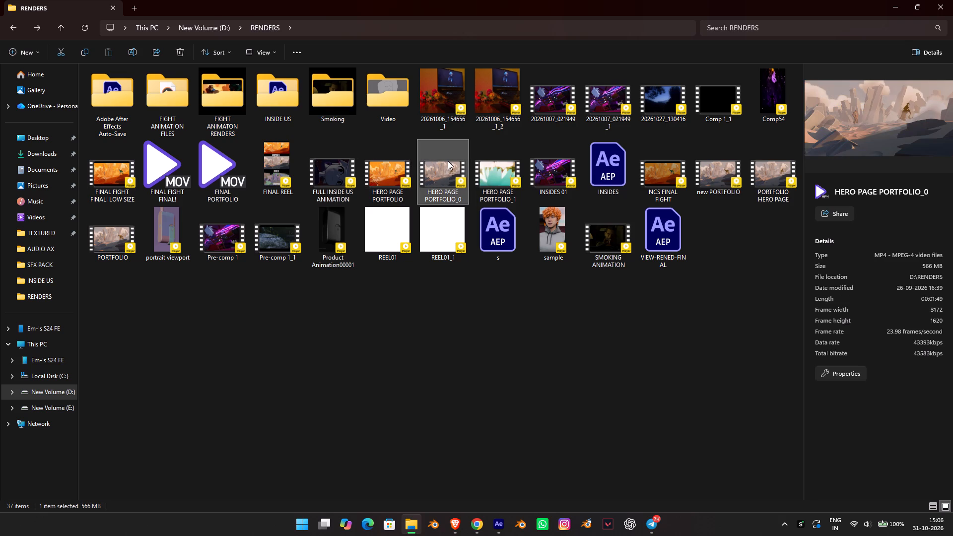
pyautogui.keyDown('shift'); pyautogui.click(385, 175); pyautogui.keyUp('shift')
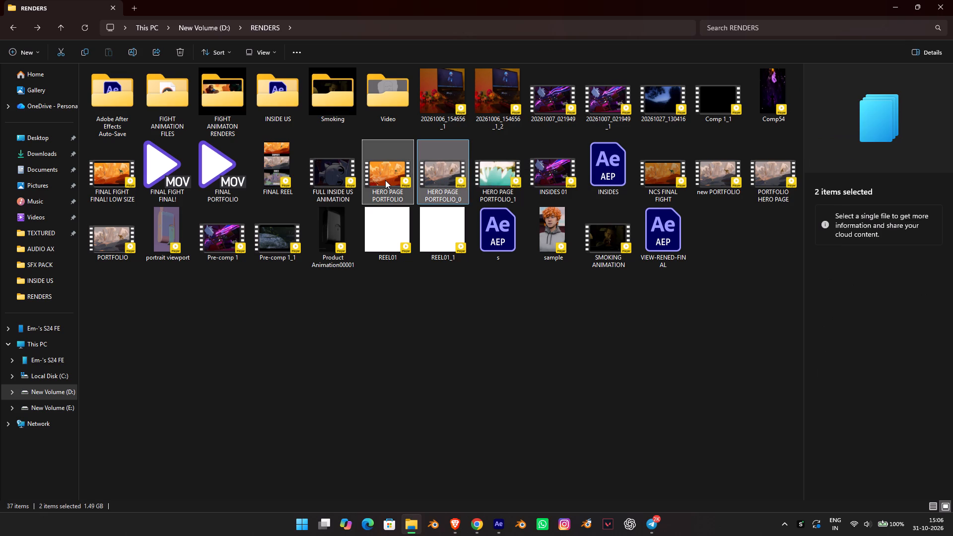
pyautogui.hotkey('shift', 'Delete')
pyautogui.hotkey('shift', 'Return')
pyautogui.click(385, 180)
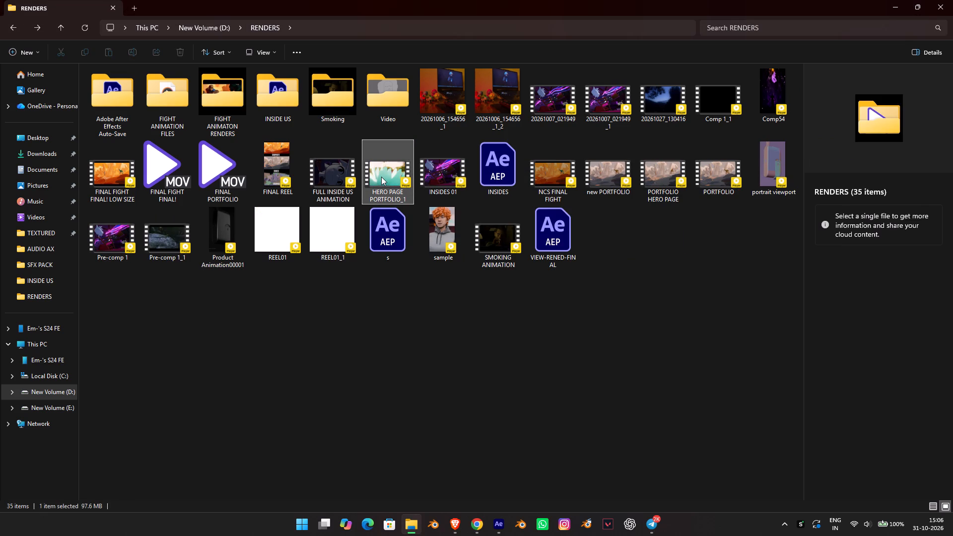
pyautogui.hotkey('shift', 'Delete')
pyautogui.press('Return')
# Preview the INSIDES 01 video in PotPlayer, close the player and delete the file from RENDERS.
pyautogui.click(372, 154)
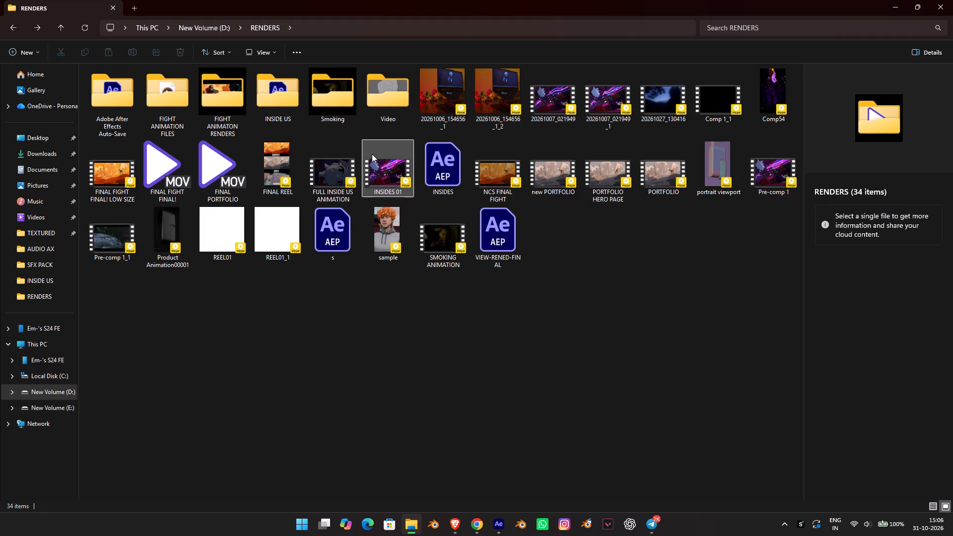
pyautogui.doubleClick(398, 166)
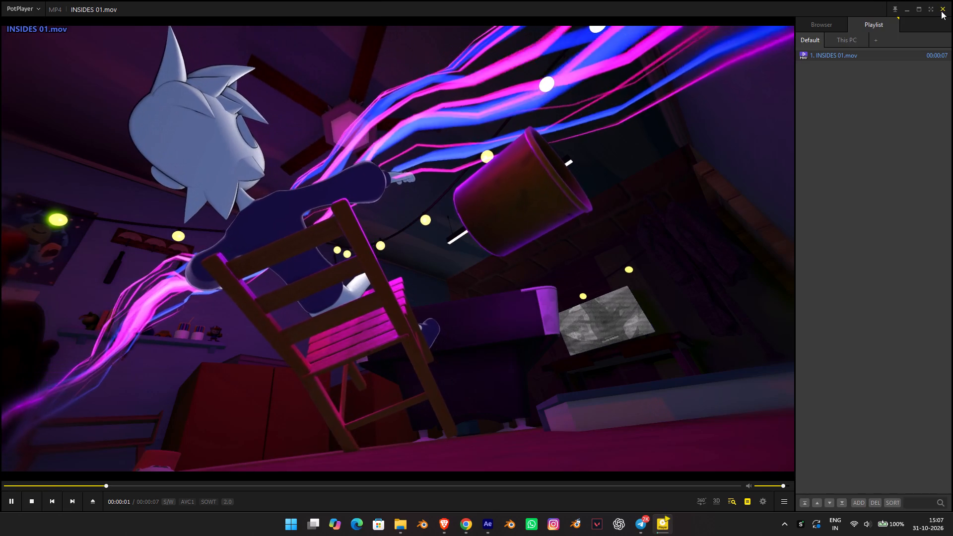
pyautogui.click(941, 11)
pyautogui.press('Delete')
# Preview the NCS FINAL FIGHT video in PotPlayer, skipping ahead through it, and close the player and delete the file from RENDERS.
pyautogui.click(392, 189)
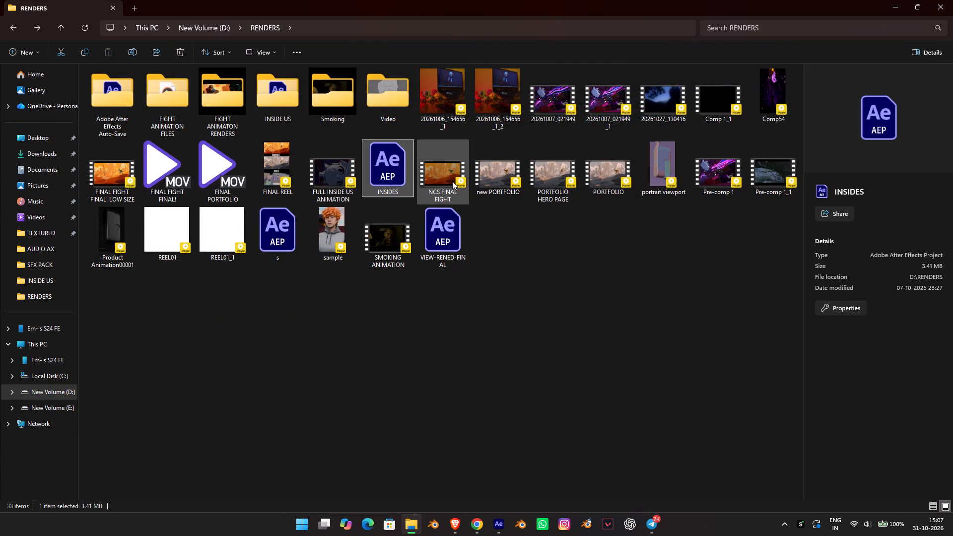
pyautogui.click(452, 181)
pyautogui.click(455, 181)
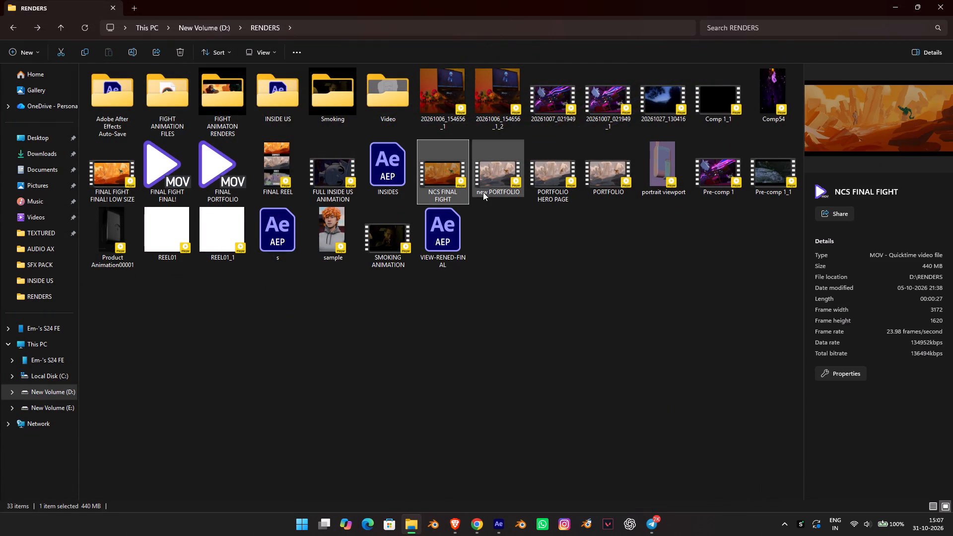
pyautogui.doubleClick(439, 187)
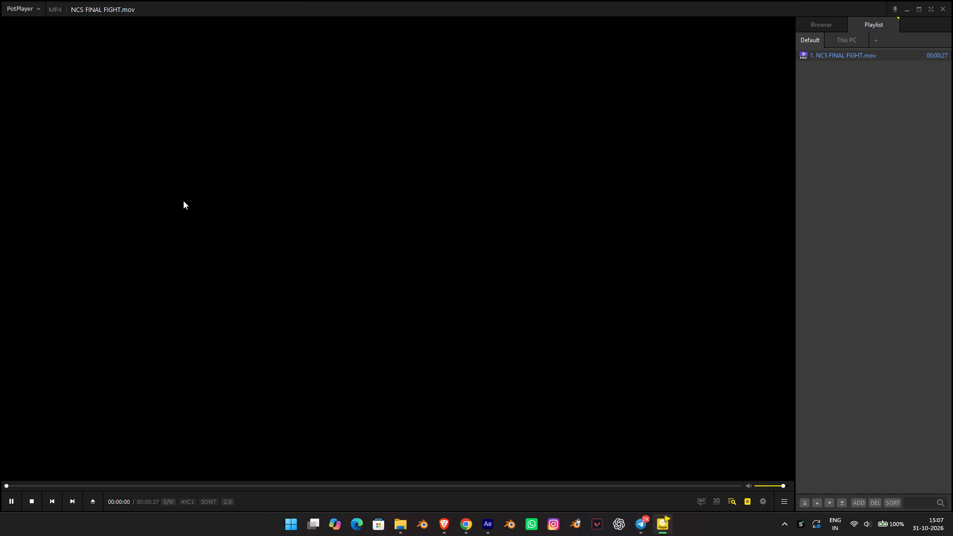
pyautogui.scroll(6, 183, 200)
pyautogui.click(110, 483)
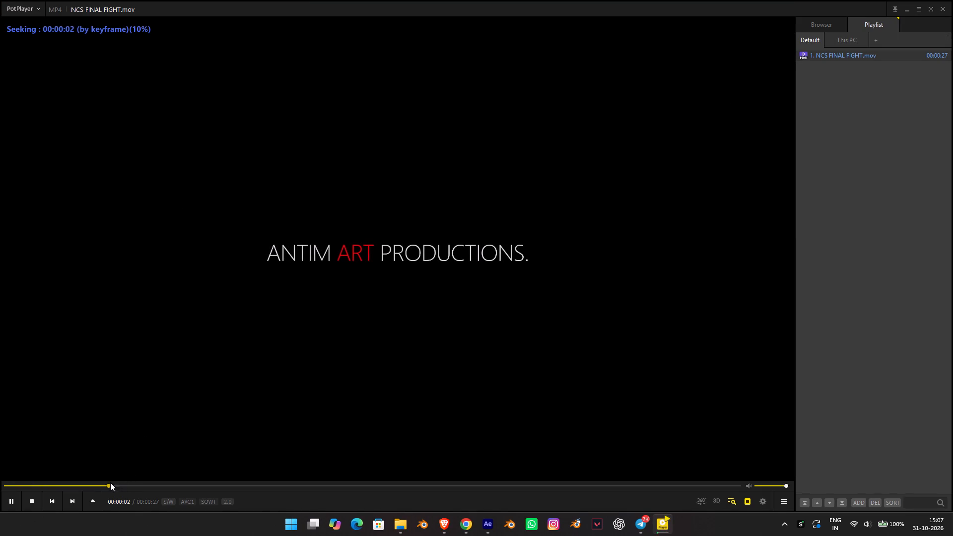
pyautogui.moveTo(189, 473); pyautogui.dragTo(215, 477)
pyautogui.click(266, 481)
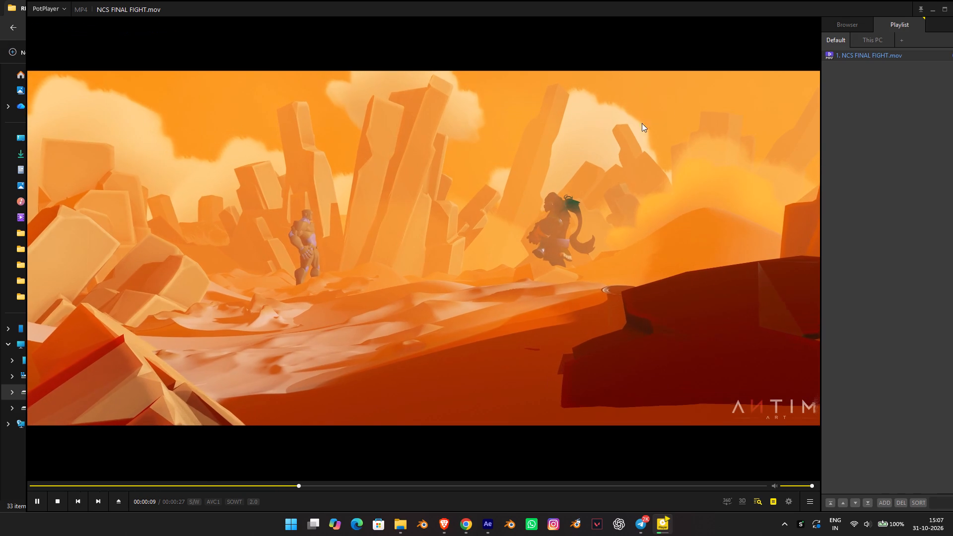
pyautogui.scroll(10, 371, 233)
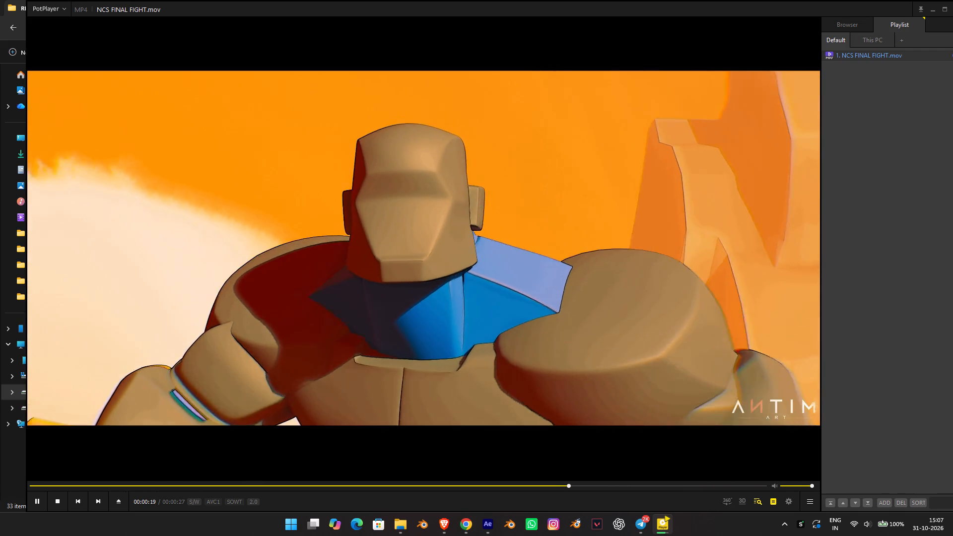
pyautogui.scroll(9, 543, 249)
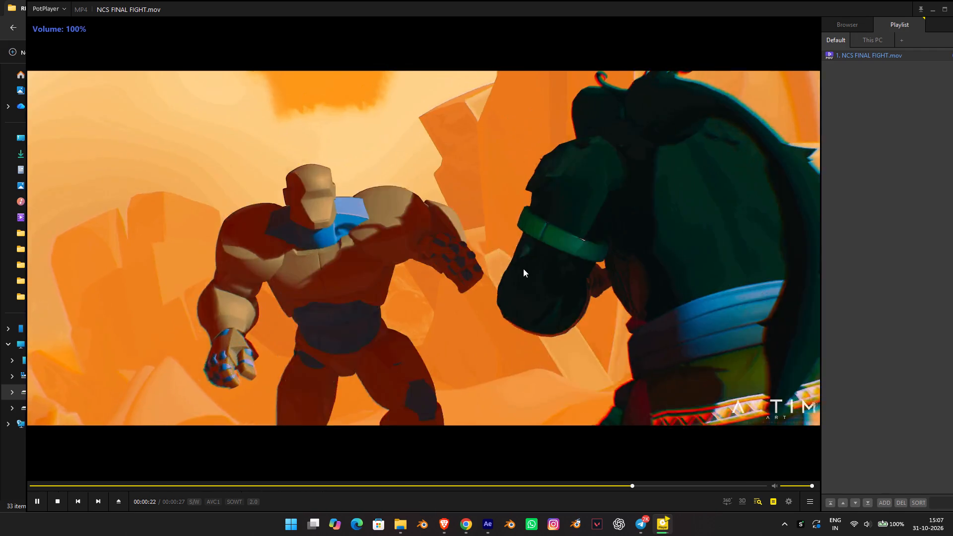
pyautogui.scroll(4, 523, 268)
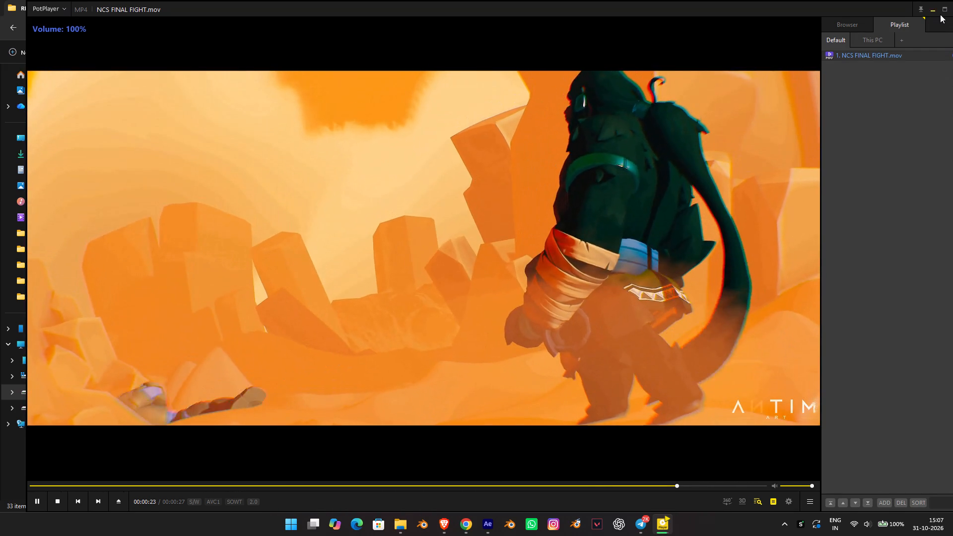
pyautogui.click(952, 11)
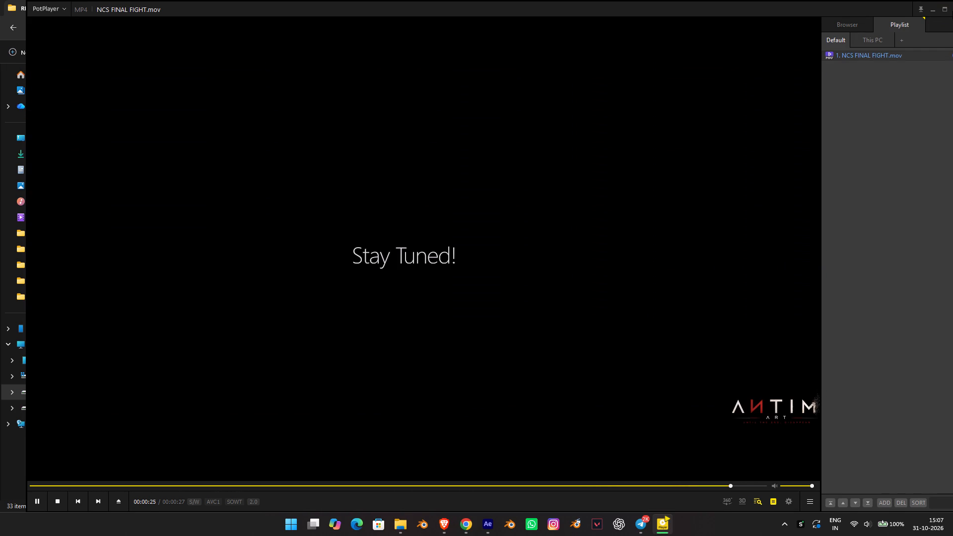
pyautogui.moveTo(862, 9); pyautogui.dragTo(718, 33)
pyautogui.click(827, 34)
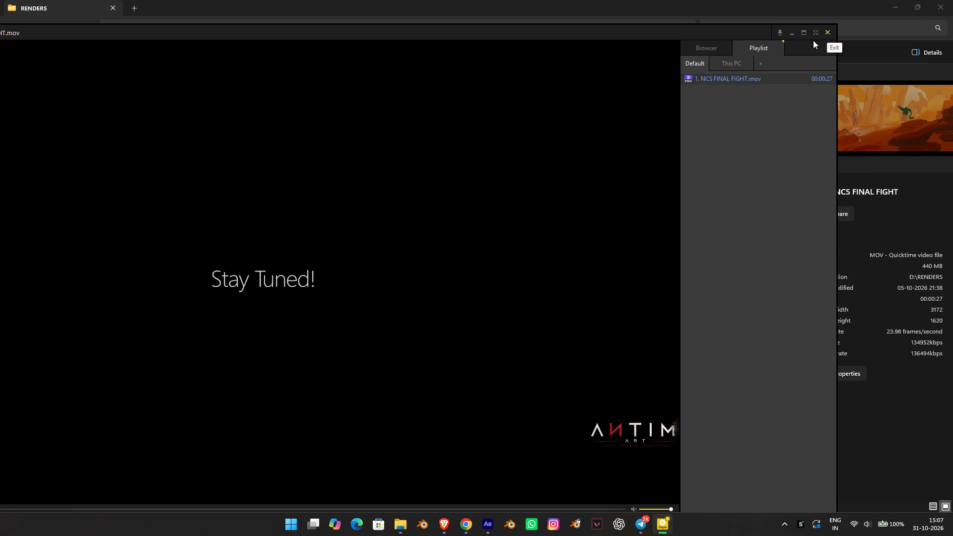
pyautogui.press('Delete')
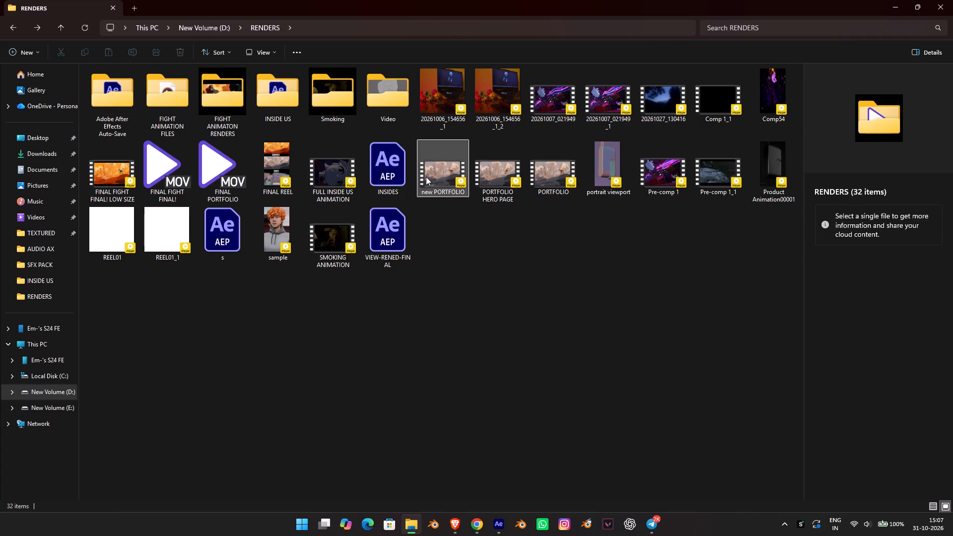
# Delete the old new PORTFOLIO, PORTFOLIO HERO PAGE and PORTFOLIO videos from the RENDERS folder.
pyautogui.click(426, 177)
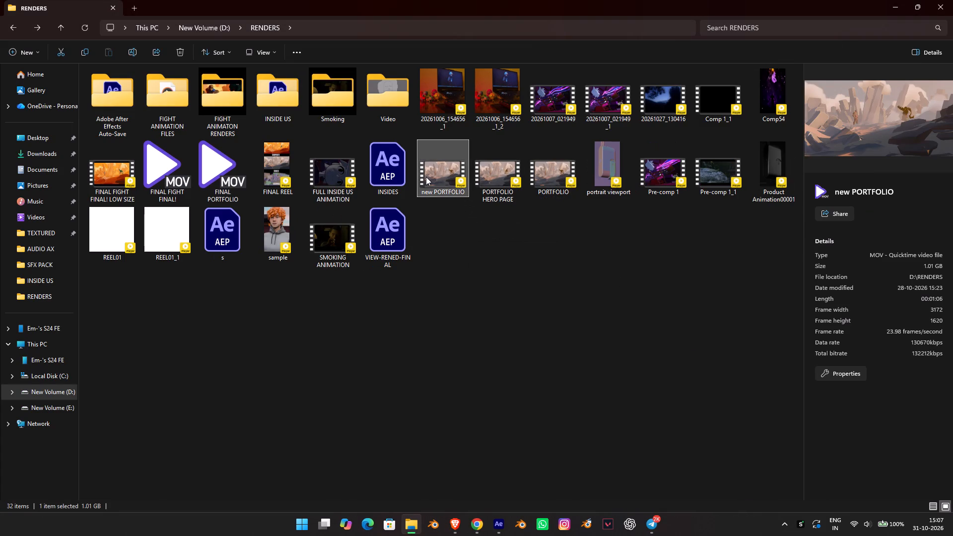
pyautogui.press('Delete')
pyautogui.click(445, 184)
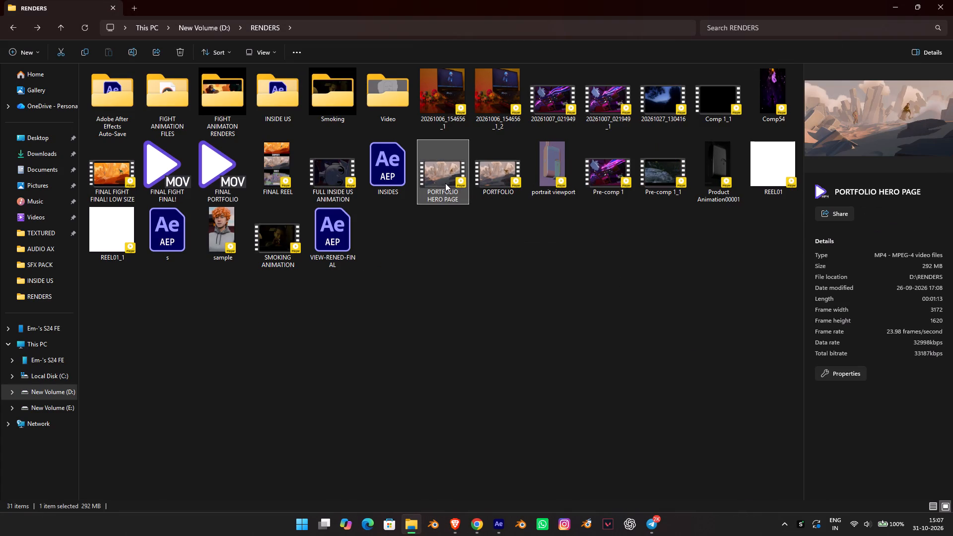
pyautogui.press('Delete')
pyautogui.click(445, 183)
pyautogui.press('Delete')
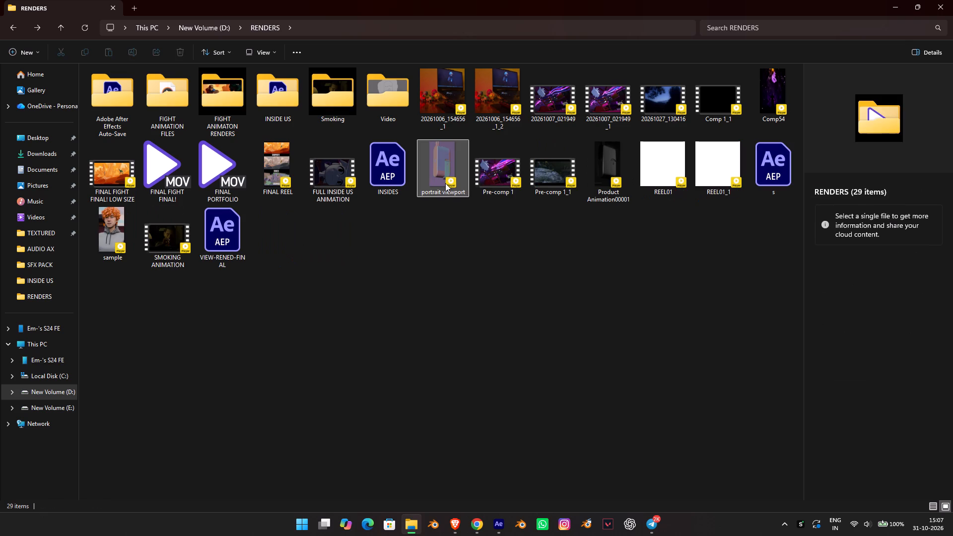
# Delete the Pre-comp 1 and Pre-comp 1_1 videos from the RENDERS folder, keeping portrait viewport and Product Animation00001.
pyautogui.click(445, 183)
pyautogui.click(498, 185)
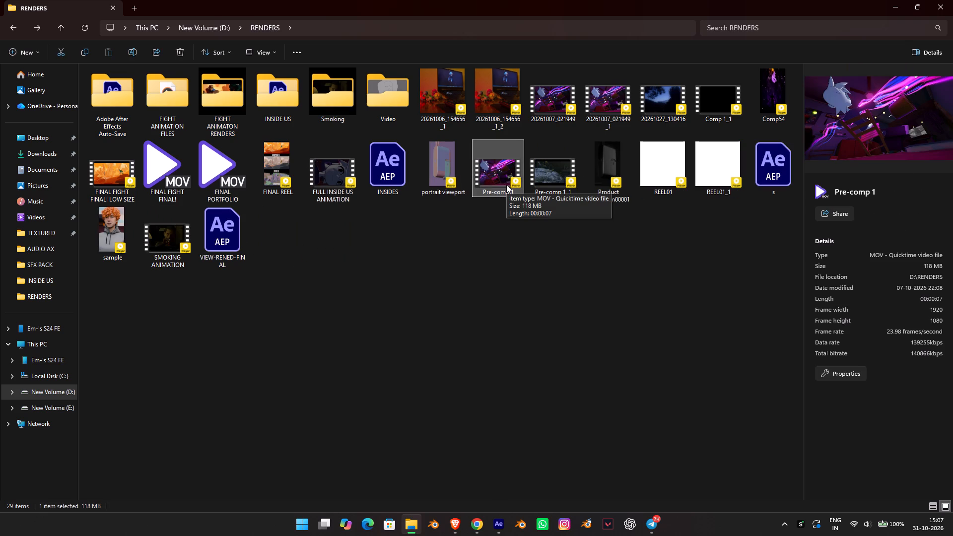
pyautogui.press('Delete')
pyautogui.click(493, 184)
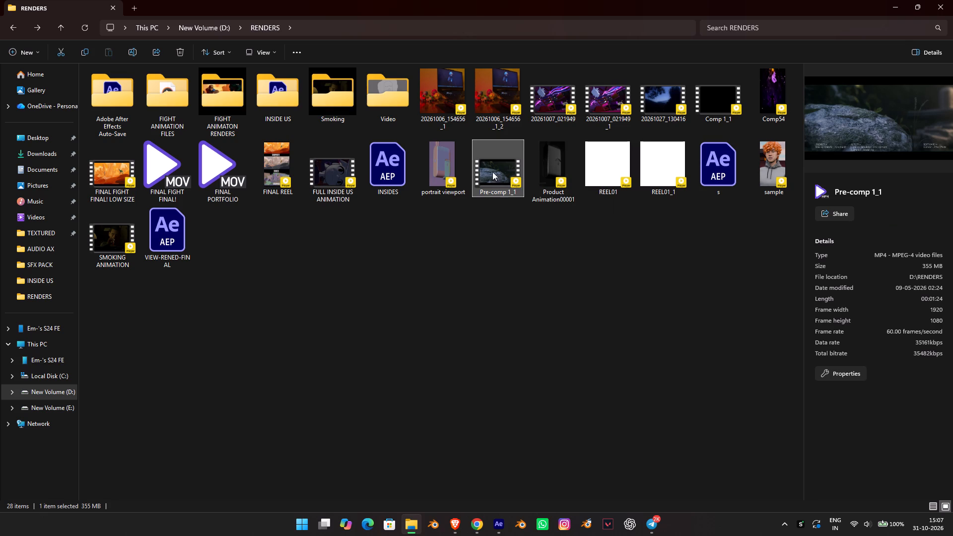
pyautogui.click(534, 176)
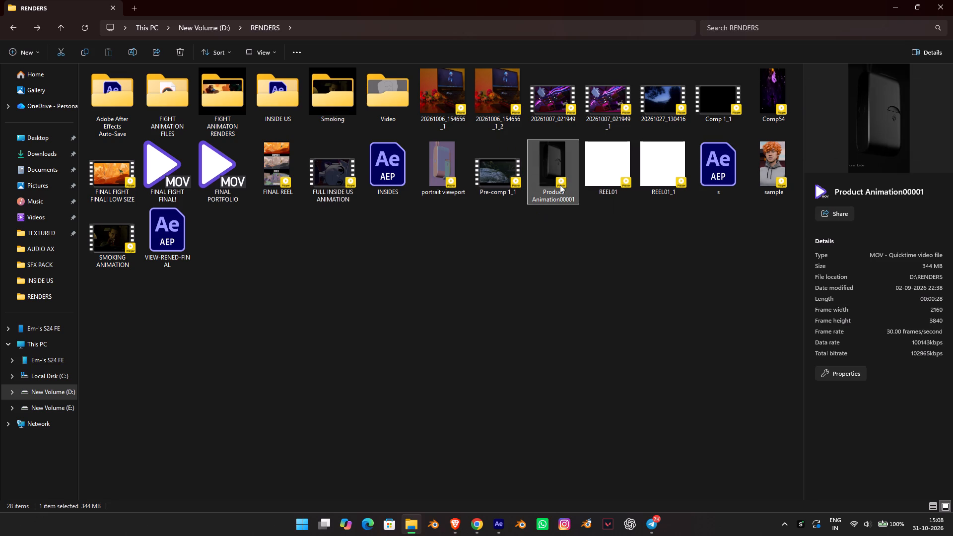
pyautogui.click(511, 178)
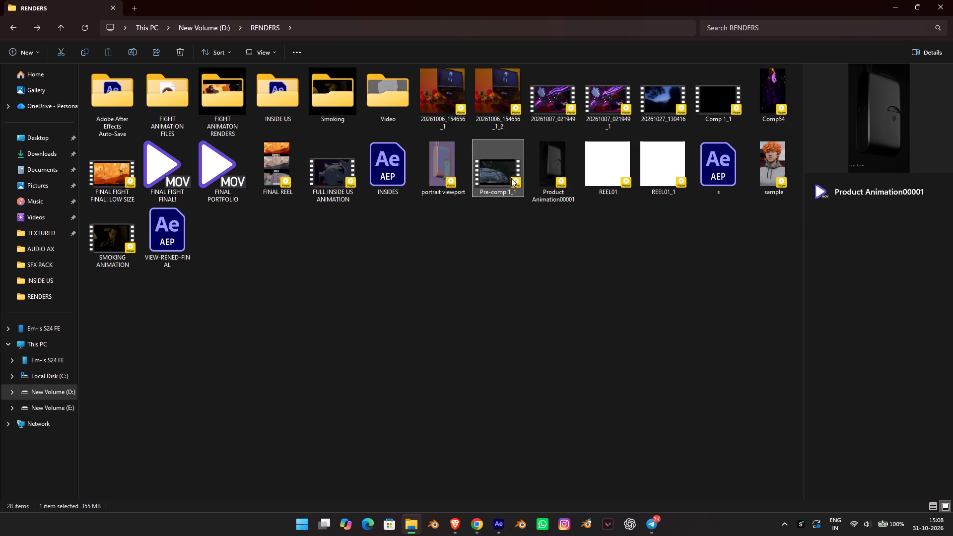
pyautogui.press('Delete')
# Delete the REEL01 and REEL01_1 videos from the RENDERS folder.
pyautogui.click(511, 178)
pyautogui.click(527, 179)
pyautogui.click(551, 178)
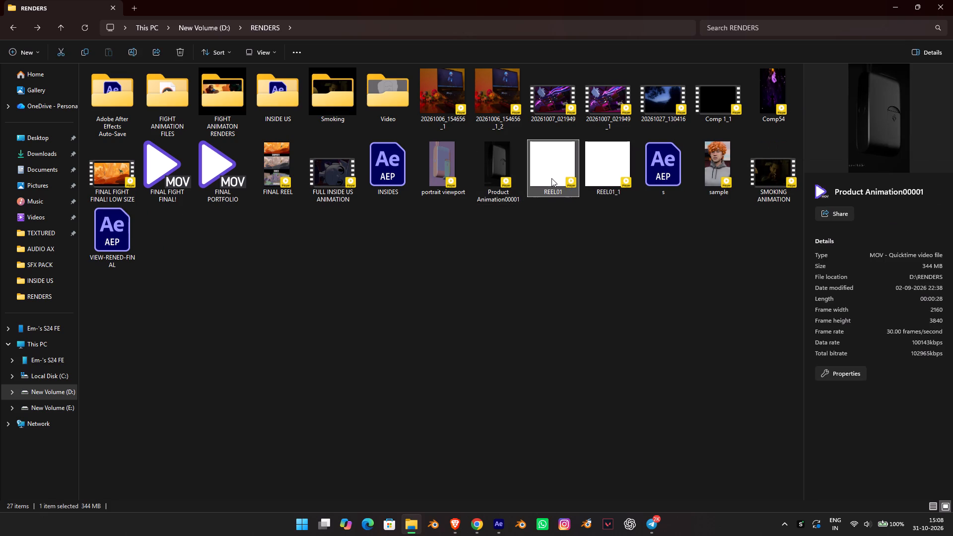
pyautogui.press('Delete')
pyautogui.click(568, 173)
pyautogui.press('Delete')
# Delete the After Effects project file named s from the RENDERS folder.
pyautogui.click(563, 165)
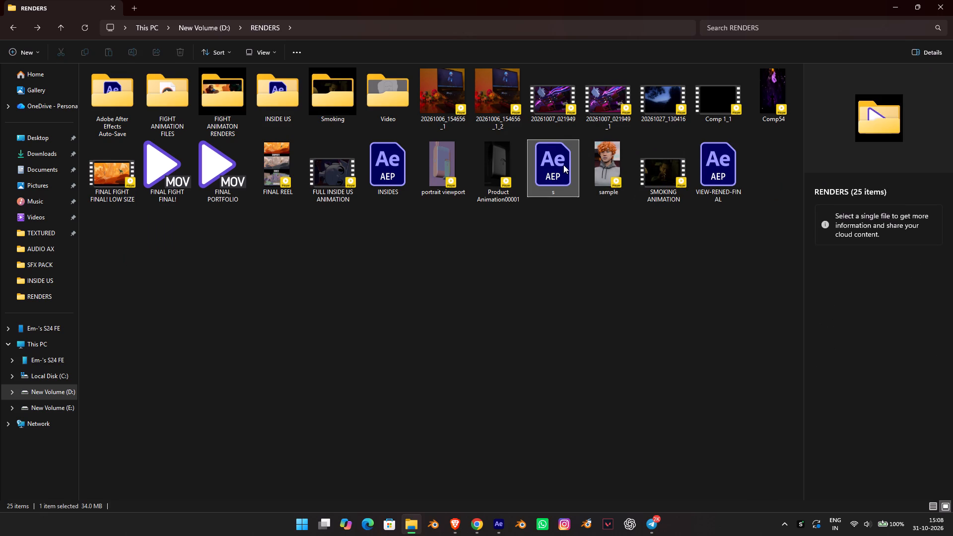
pyautogui.press('Delete')
# Delete the 20261006_154656_1 and 20261006_154656_1_2 videos from the RENDERS folder, keeping sample and SMOKING ANIMATION.
pyautogui.click(563, 165)
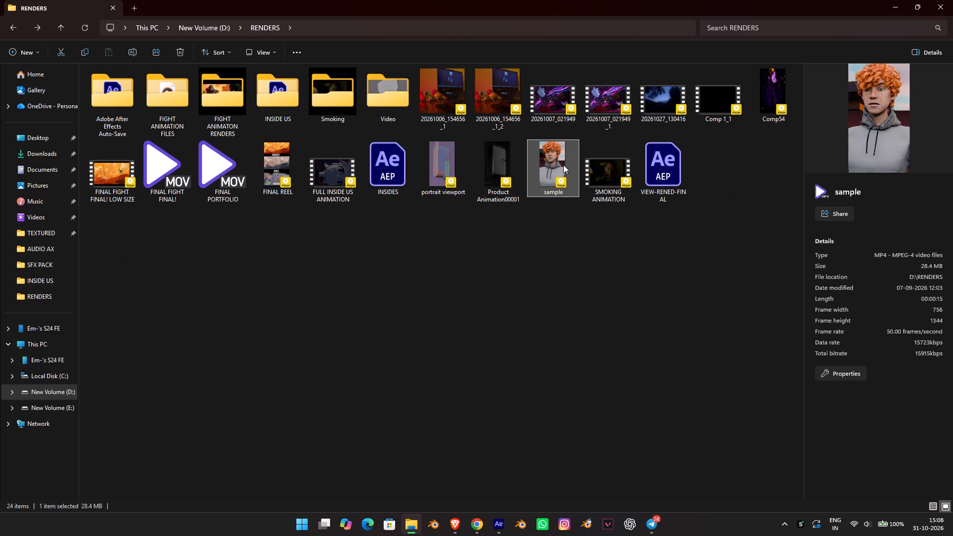
pyautogui.click(623, 180)
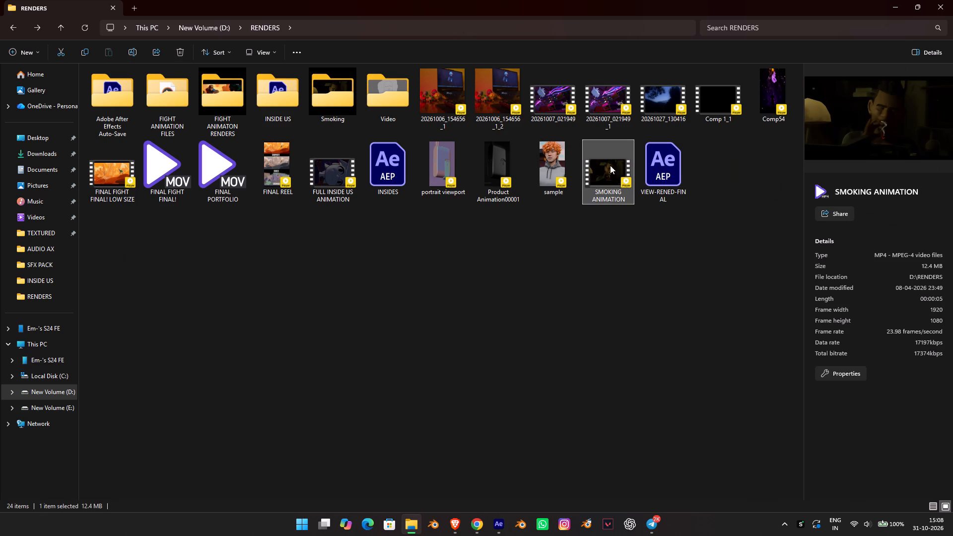
pyautogui.click(504, 89)
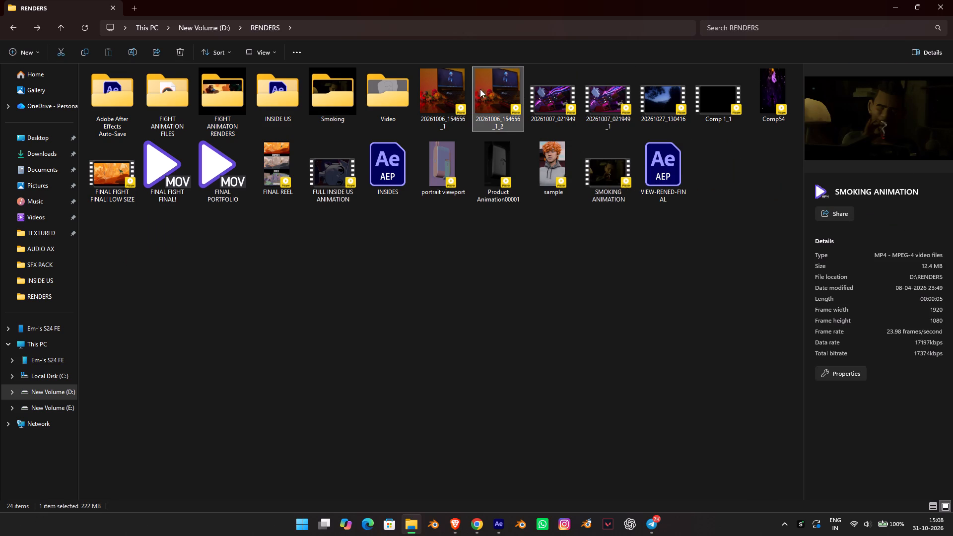
pyautogui.press('Return')
pyautogui.click(468, 89)
pyautogui.press('Delete')
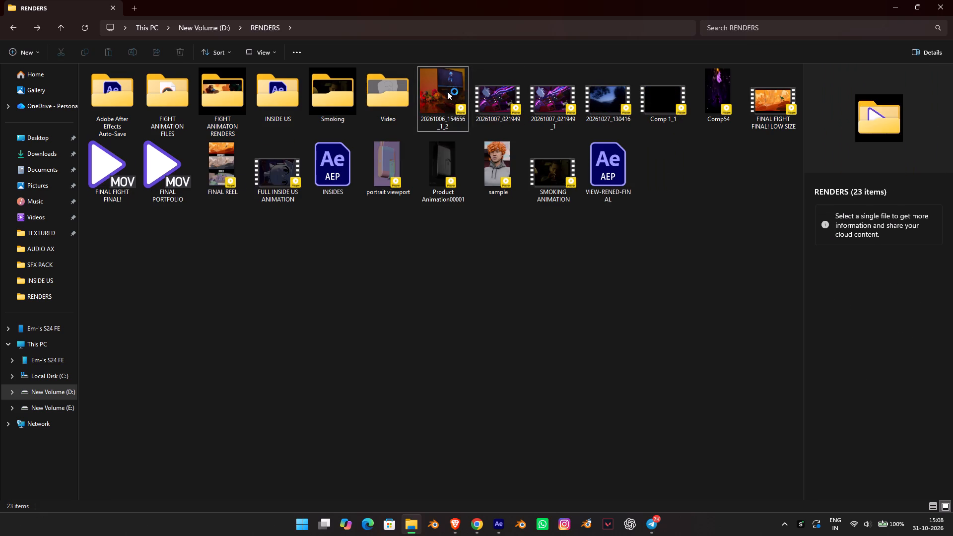
pyautogui.click(456, 91)
pyautogui.press('Delete')
# Close the PotPlayer window and delete the FINAL FIGHT FINAL! MOV video from the RENDERS folder, keeping the LOW SIZE version.
pyautogui.click(747, 107)
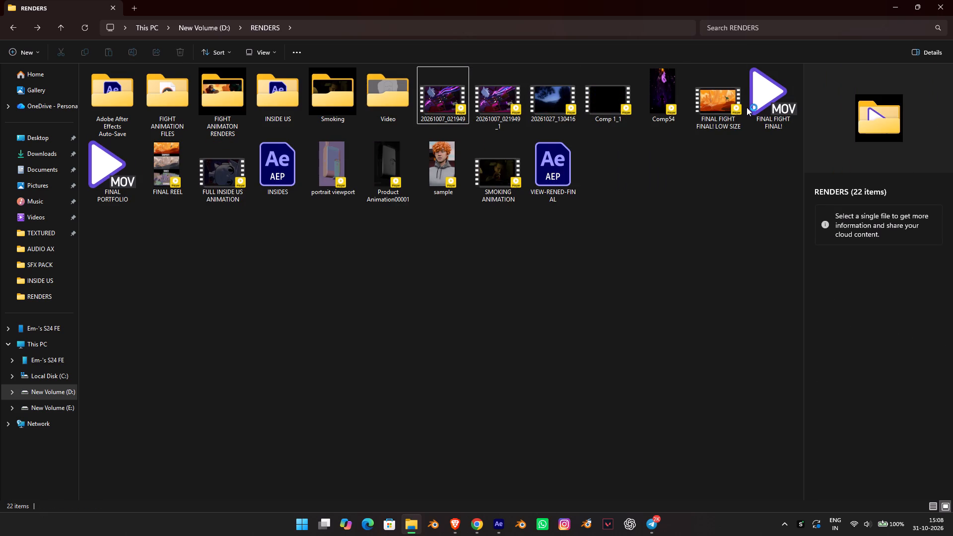
pyautogui.click(757, 104)
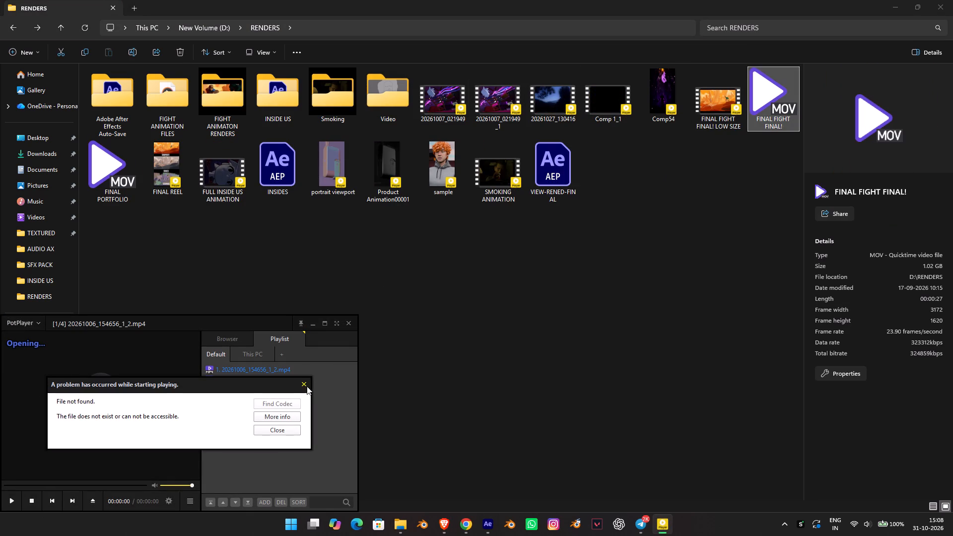
pyautogui.doubleClick(309, 379)
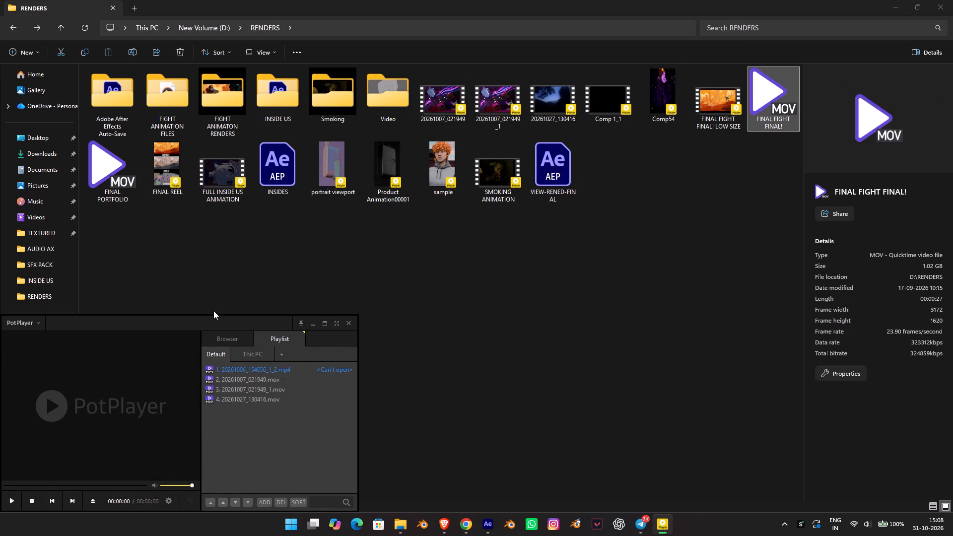
pyautogui.moveTo(198, 318); pyautogui.dragTo(372, 229)
pyautogui.click(184, 407)
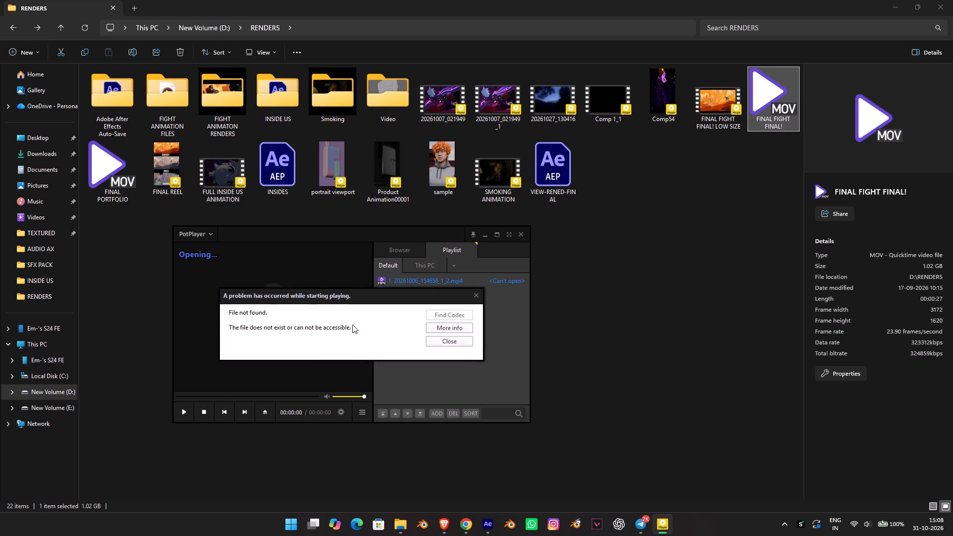
pyautogui.click(478, 298)
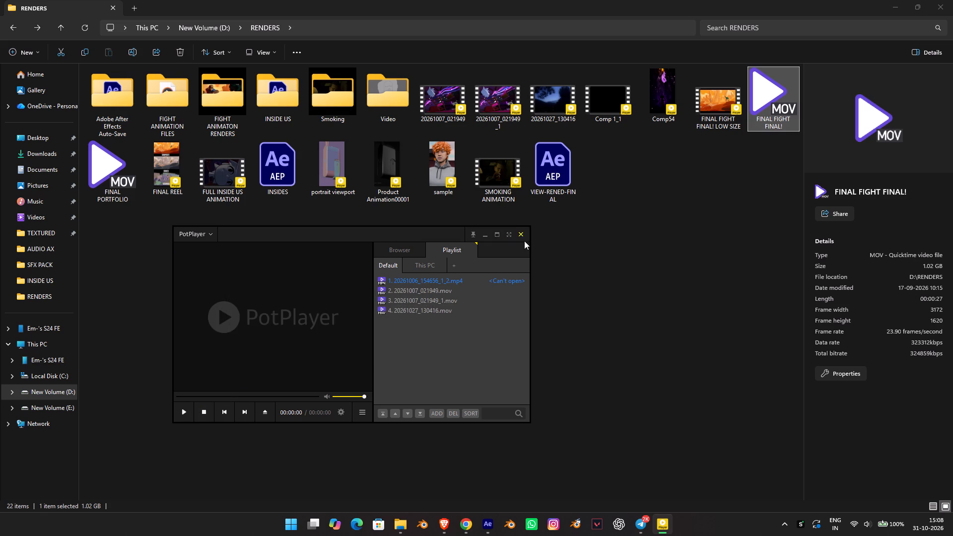
pyautogui.click(524, 241)
pyautogui.press('Delete')
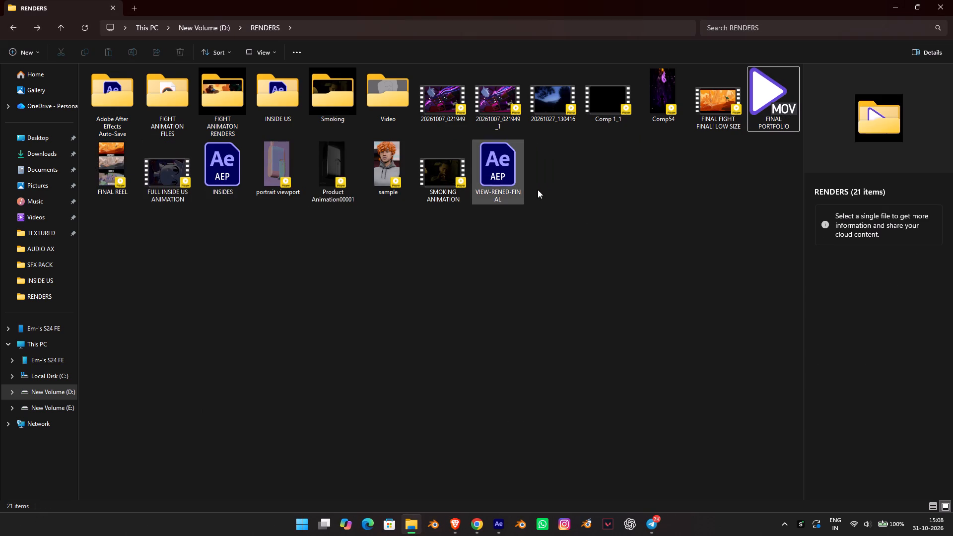
# Delete the 20261007_021949_1 and 20261007_021949 videos from the RENDERS folder, keeping FULL INSIDE US ANIMATION.
pyautogui.click(709, 99)
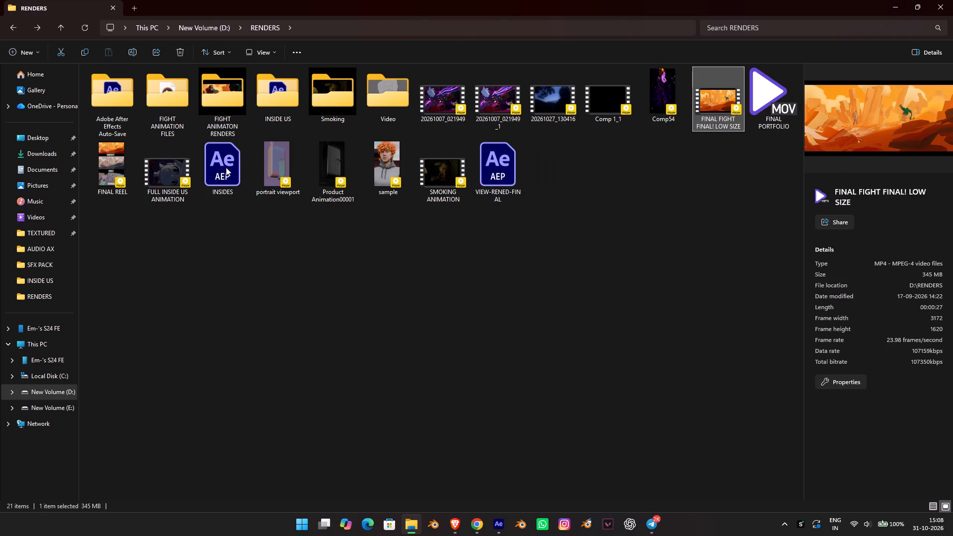
pyautogui.click(171, 166)
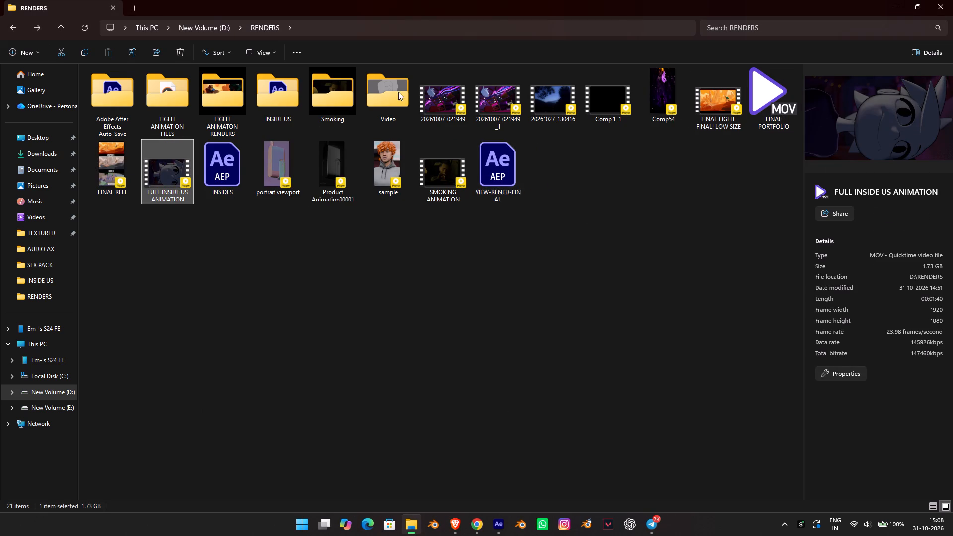
pyautogui.click(454, 90)
pyautogui.click(476, 96)
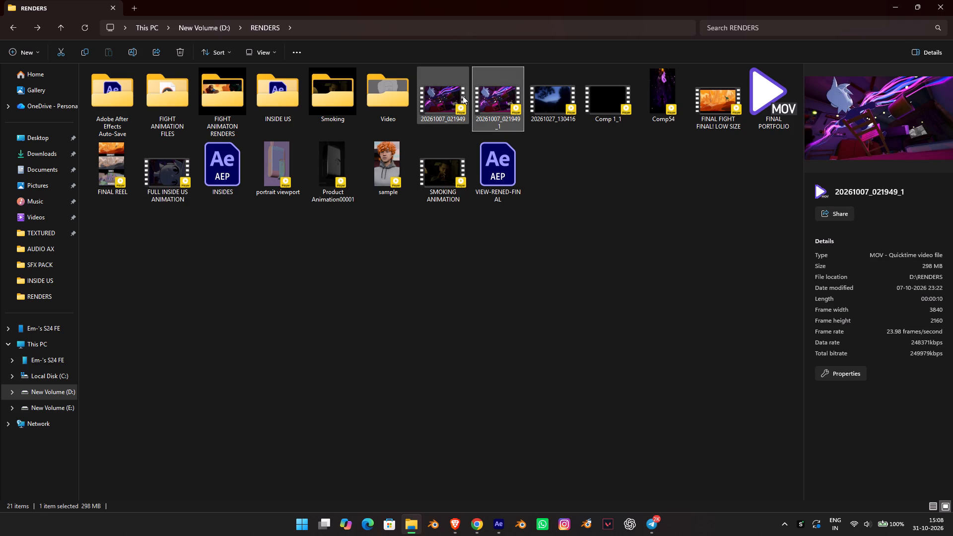
pyautogui.click(461, 96)
pyautogui.click(491, 97)
pyautogui.press('Delete')
pyautogui.click(453, 96)
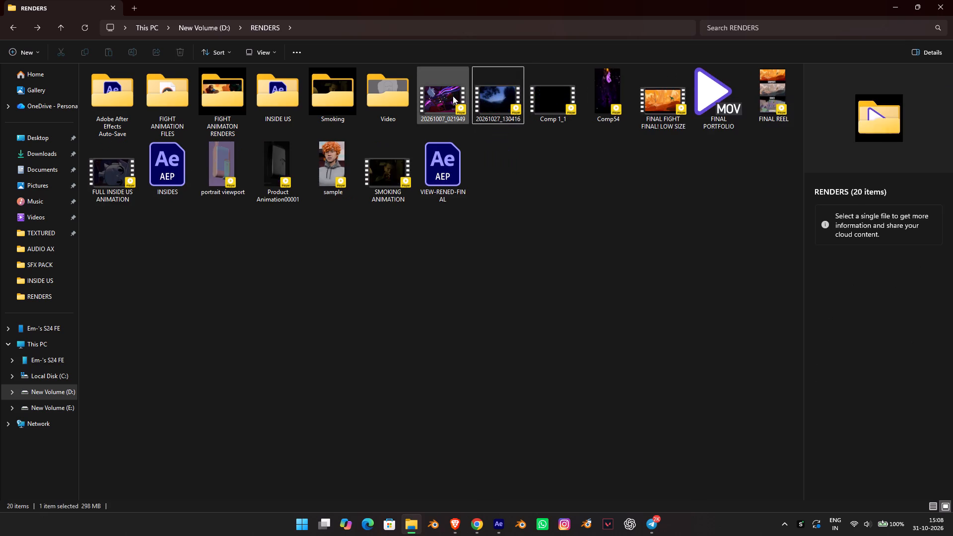
pyautogui.press('Delete')
# Check the 20261027_130416 and Comp 1_1 videos and the contents of the Video folder, returning to RENDERS.
pyautogui.click(457, 97)
pyautogui.click(480, 98)
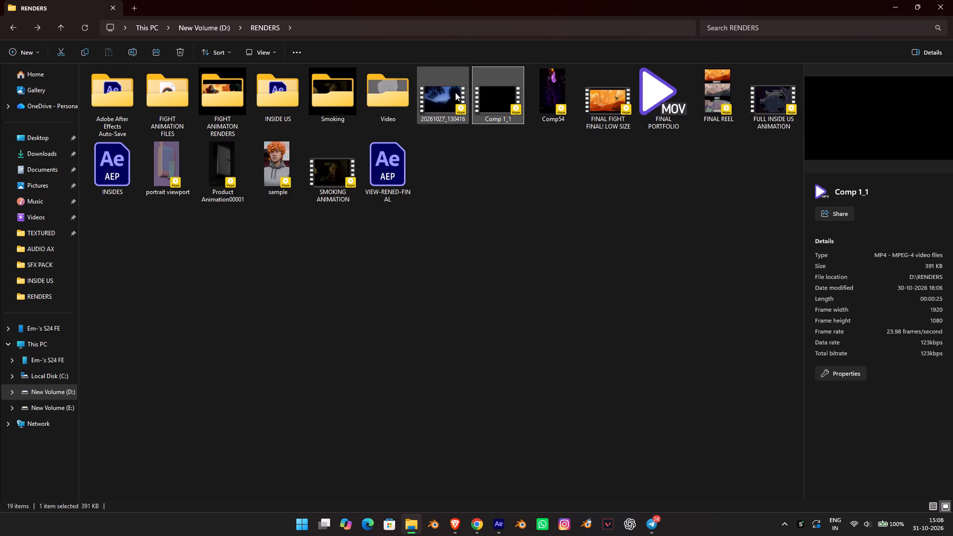
pyautogui.doubleClick(371, 91)
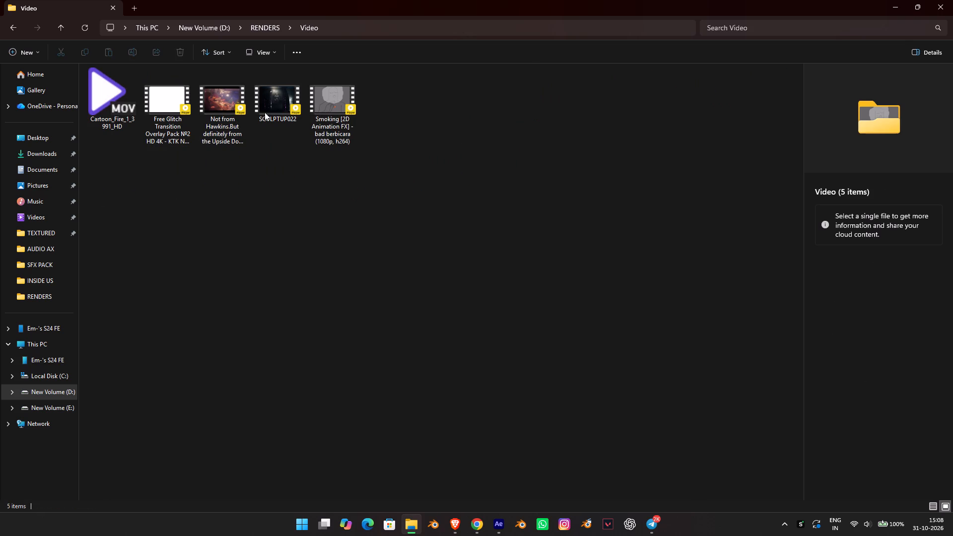
pyautogui.press('BackSpace')
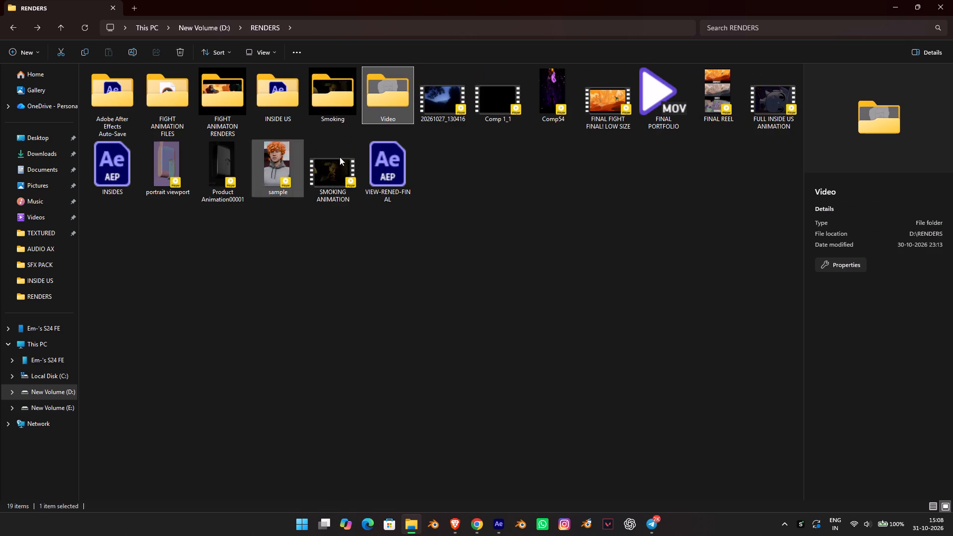
pyautogui.click(432, 238)
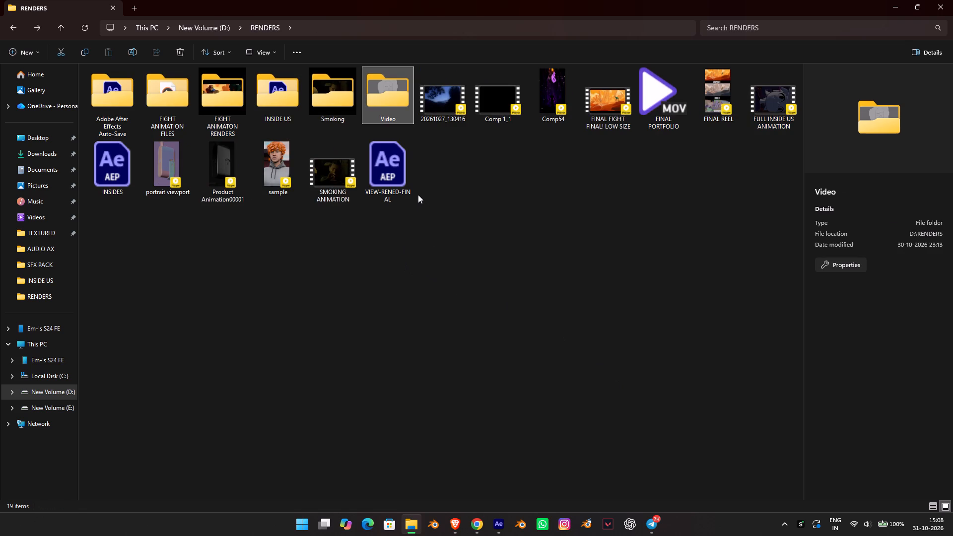
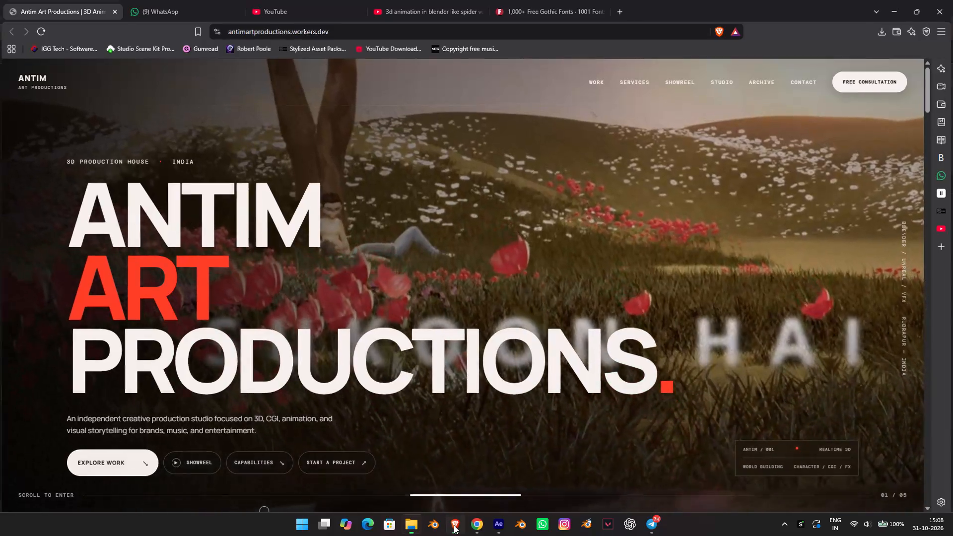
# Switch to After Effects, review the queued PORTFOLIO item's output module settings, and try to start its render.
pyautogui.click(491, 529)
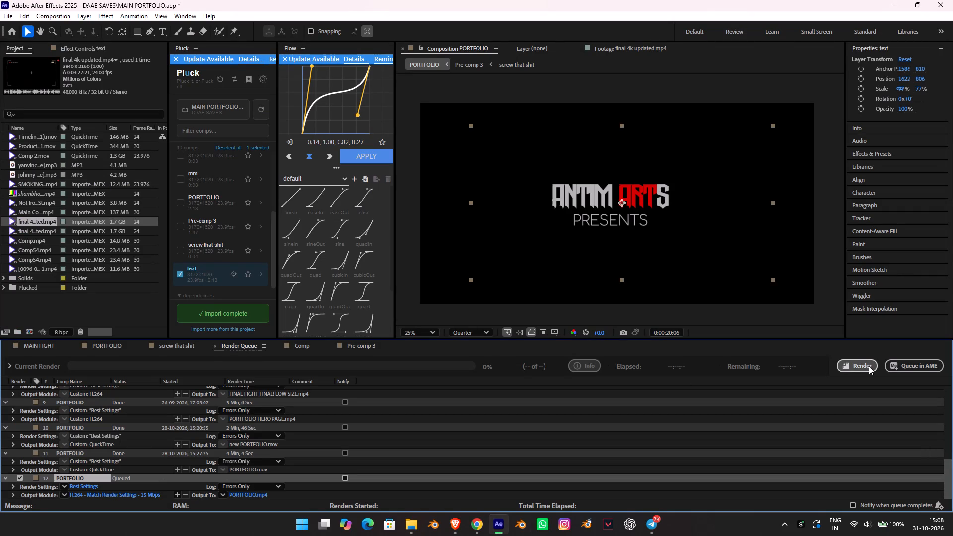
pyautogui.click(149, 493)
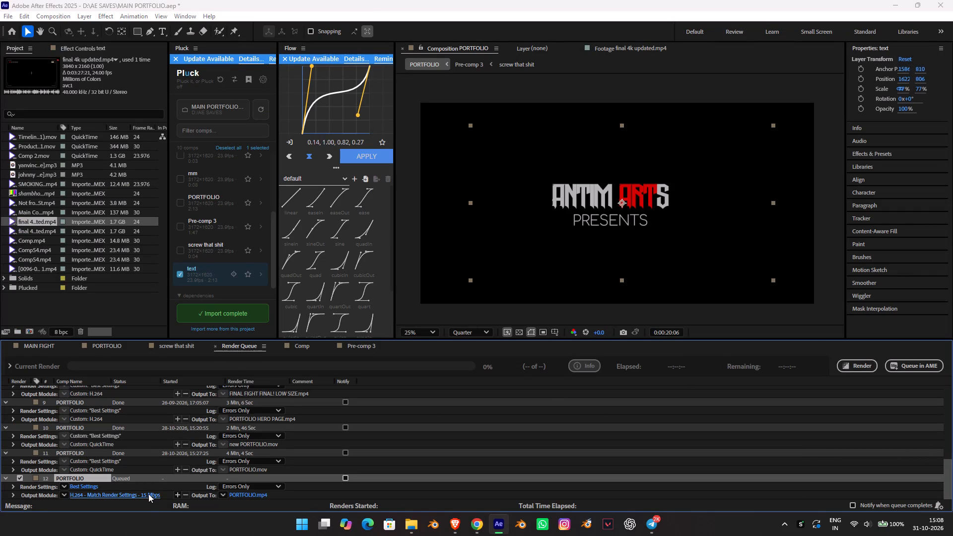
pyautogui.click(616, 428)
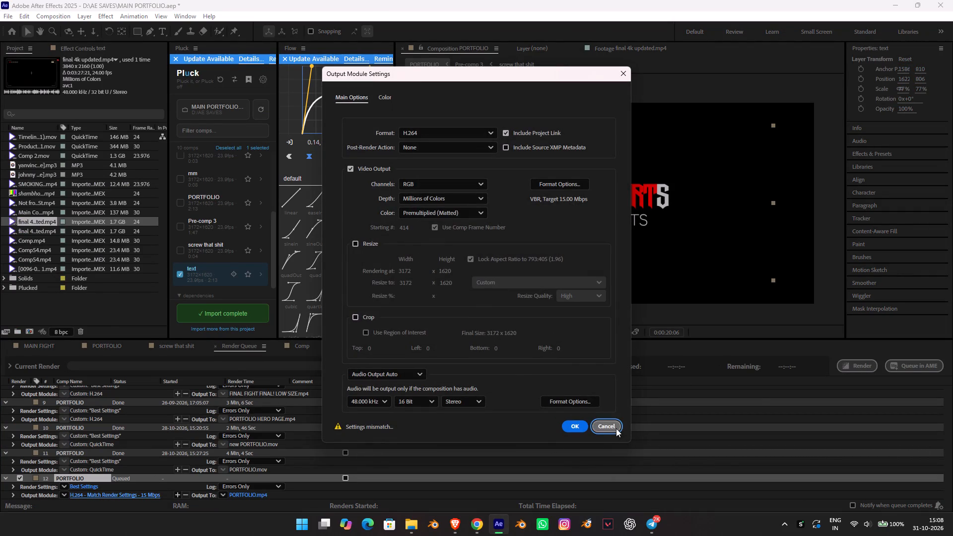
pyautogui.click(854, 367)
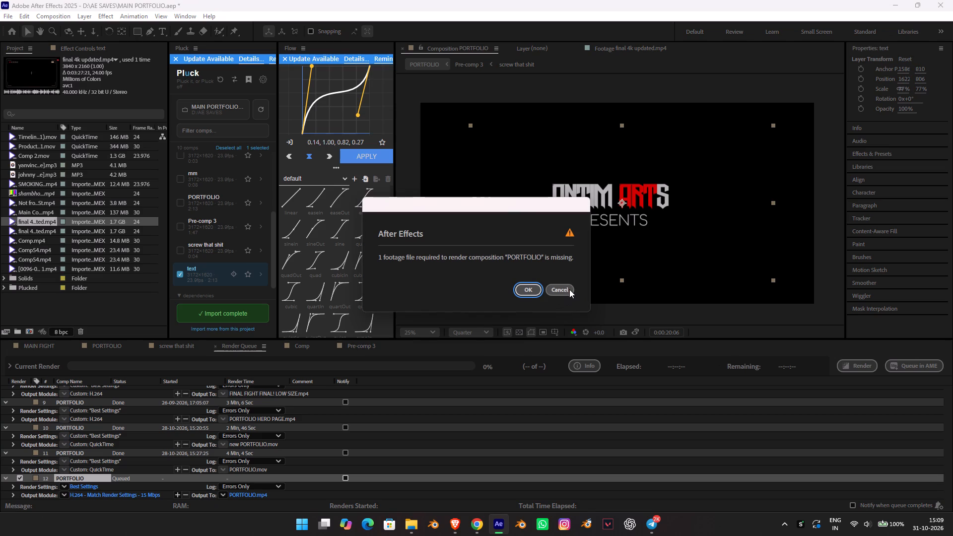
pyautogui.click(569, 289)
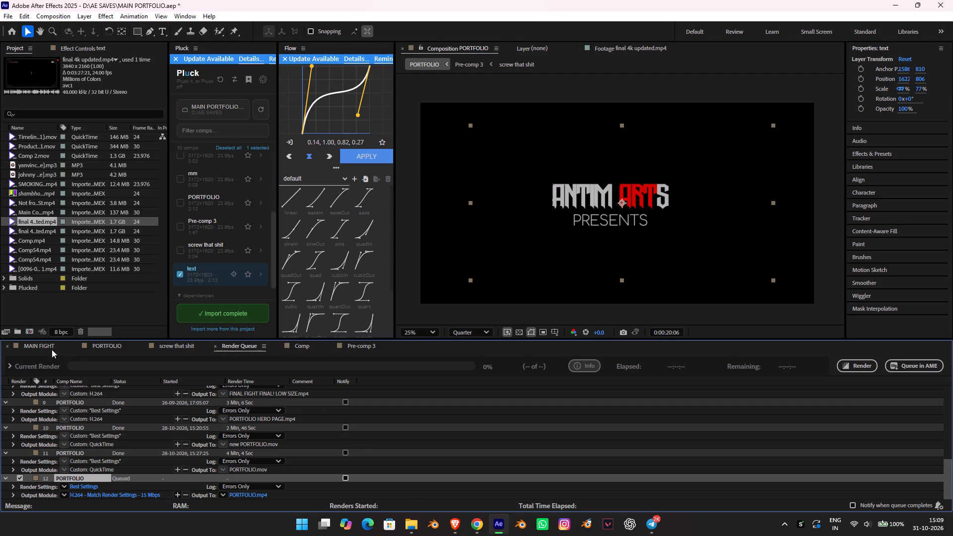
# Scrub through the PORTFOLIO composition's work area to check the footage in the timeline.
pyautogui.click(86, 345)
pyautogui.moveTo(334, 363); pyautogui.dragTo(495, 376)
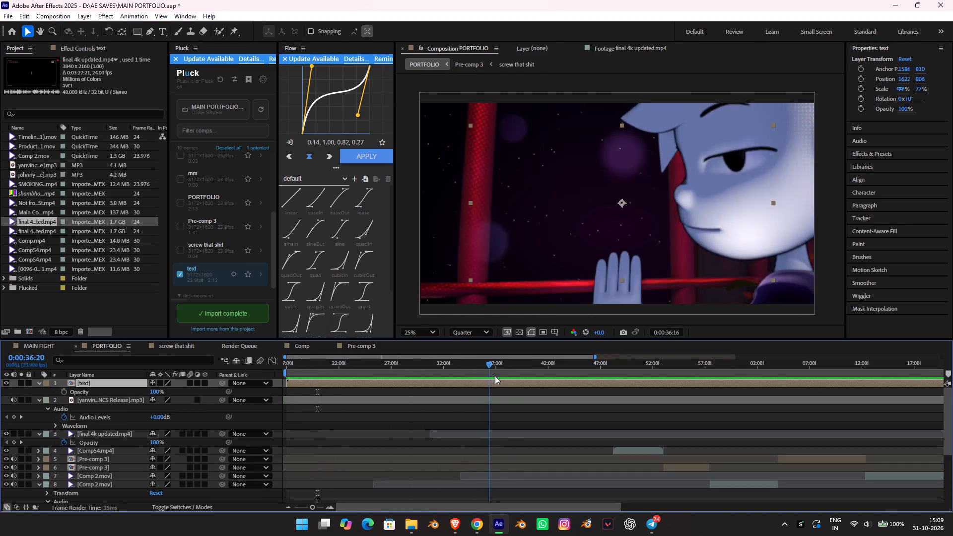
pyautogui.moveTo(495, 376); pyautogui.dragTo(932, 387)
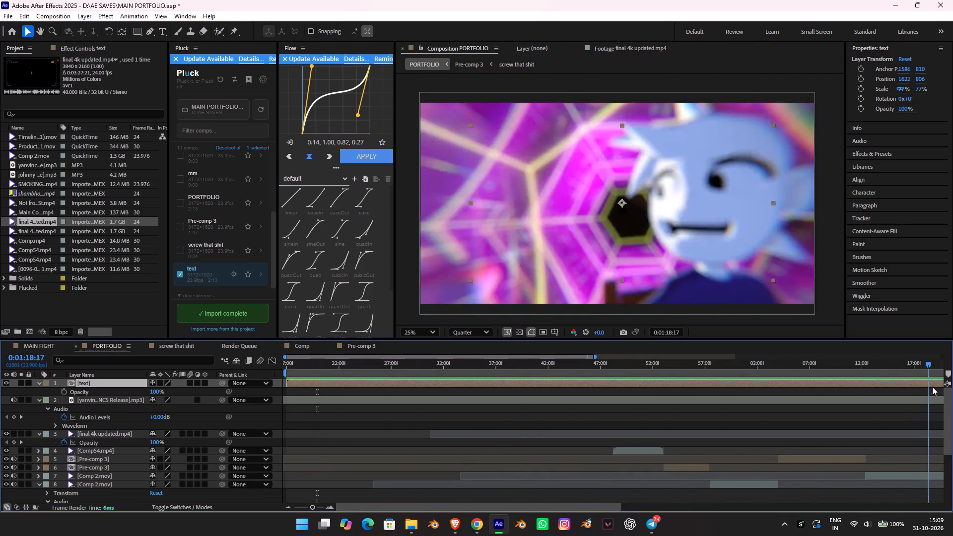
pyautogui.moveTo(932, 387); pyautogui.dragTo(335, 361)
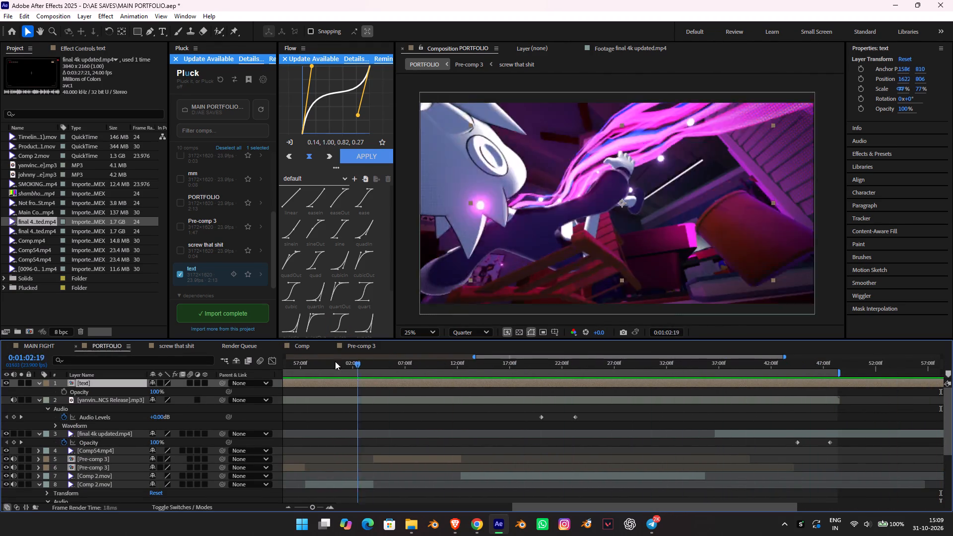
pyautogui.moveTo(335, 361); pyautogui.dragTo(393, 362)
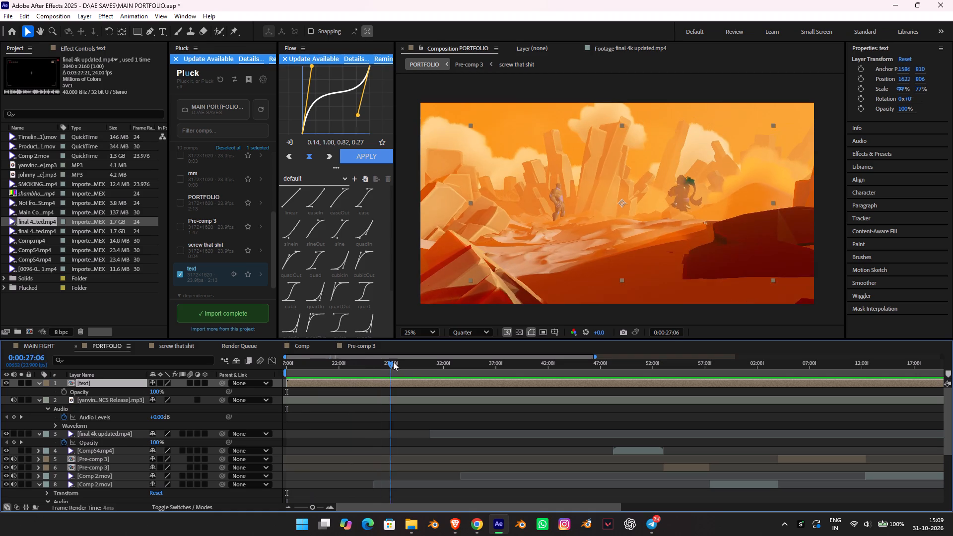
pyautogui.moveTo(393, 362); pyautogui.dragTo(401, 351)
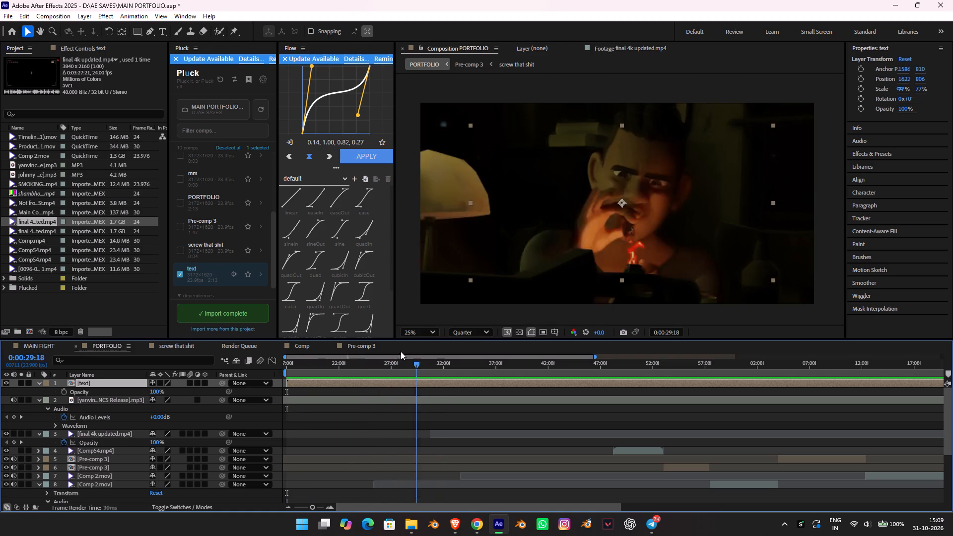
pyautogui.moveTo(401, 351); pyautogui.dragTo(323, 336)
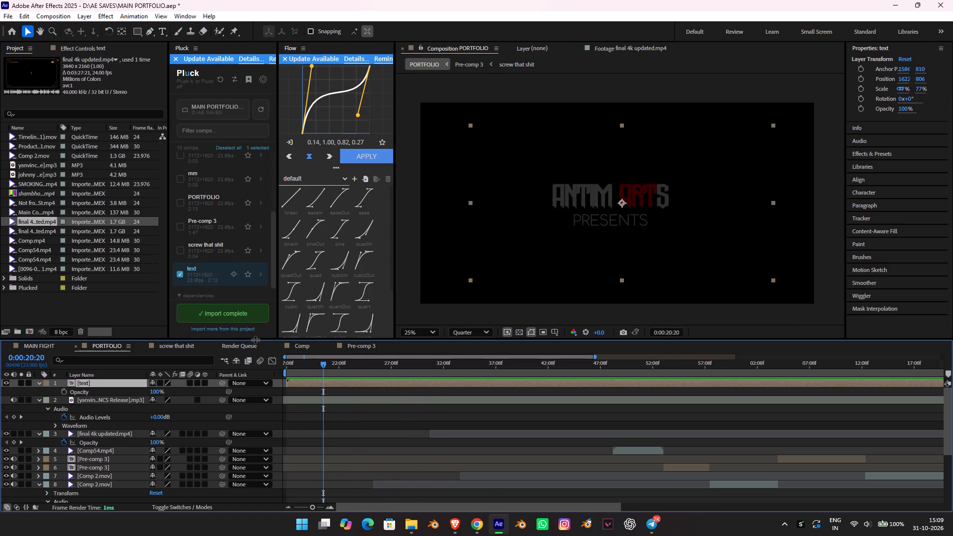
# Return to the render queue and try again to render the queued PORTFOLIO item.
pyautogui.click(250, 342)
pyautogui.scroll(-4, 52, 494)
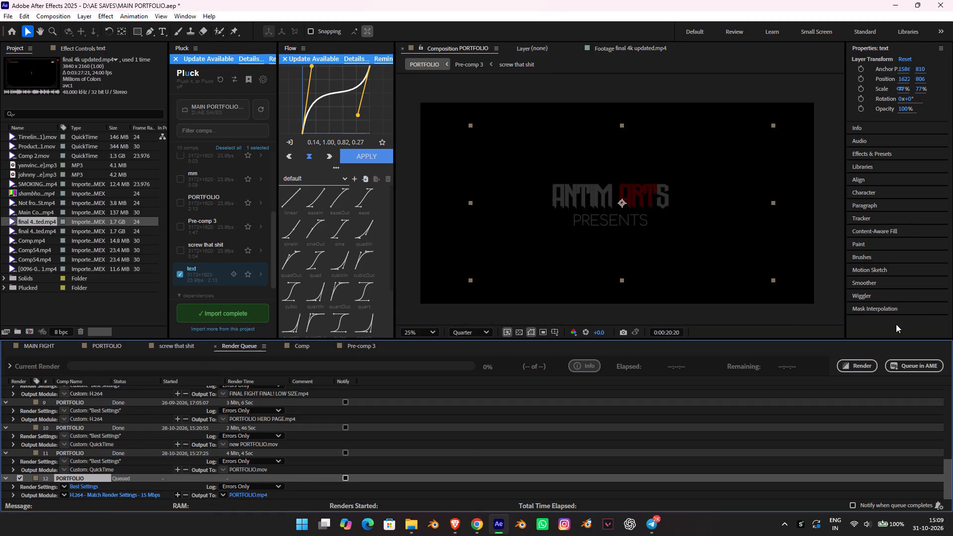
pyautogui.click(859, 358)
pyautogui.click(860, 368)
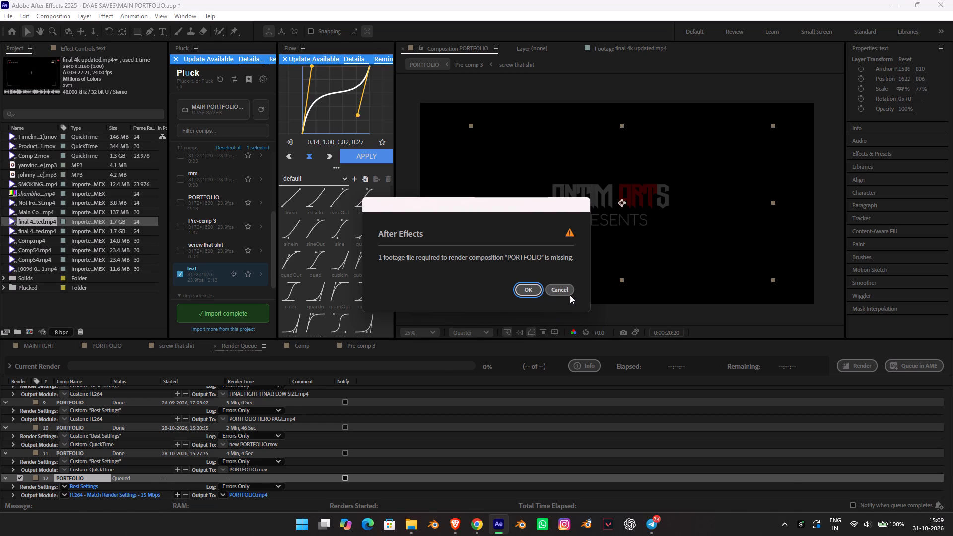
# Open the Recycle Bin from the desktop, restore all deleted items to their original location, and close its window.
pyautogui.press('super+d')
pyautogui.rightClick(14, 21)
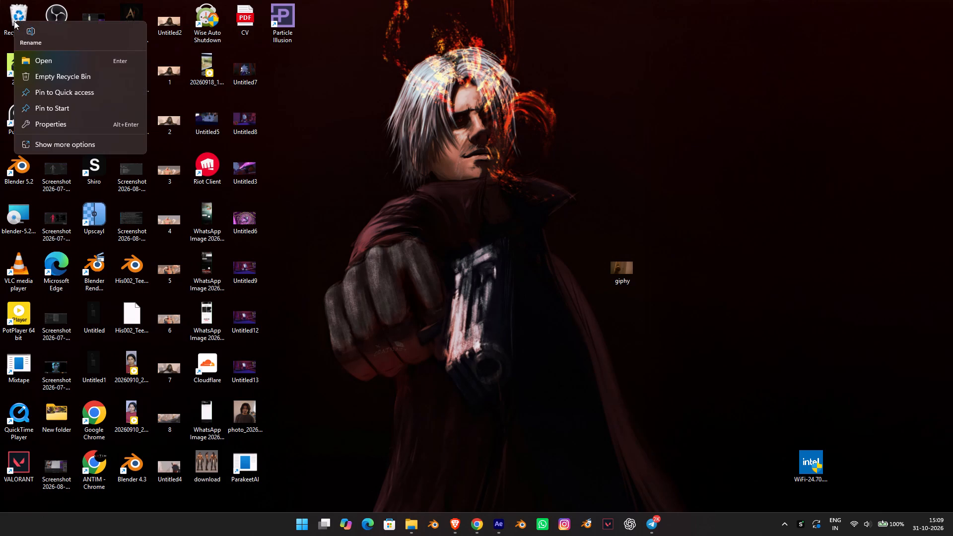
pyautogui.doubleClick(12, 9)
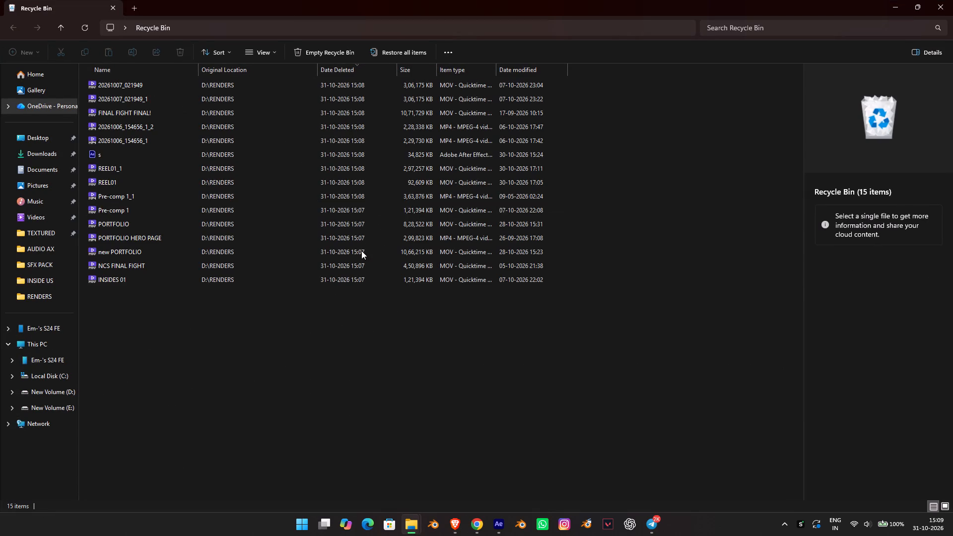
pyautogui.moveTo(335, 315); pyautogui.dragTo(126, 60)
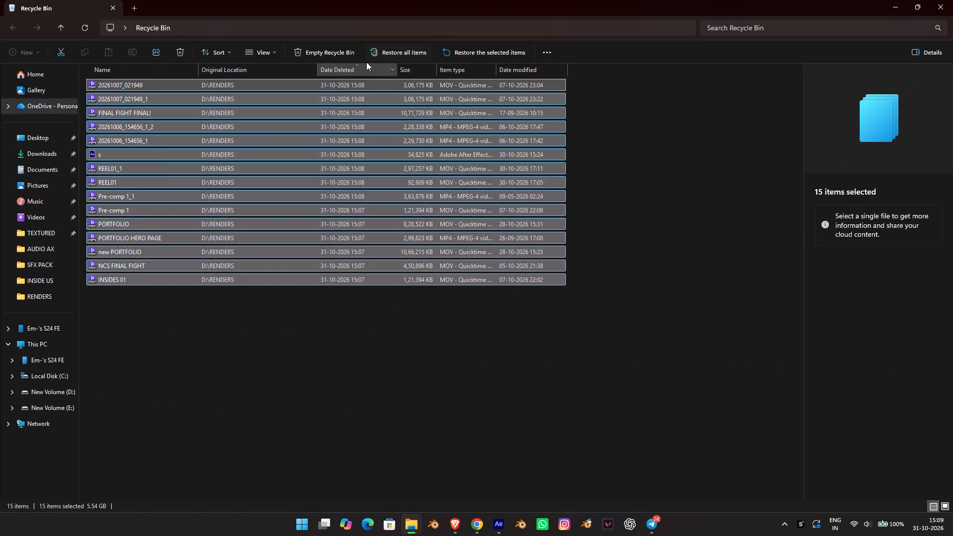
pyautogui.click(385, 55)
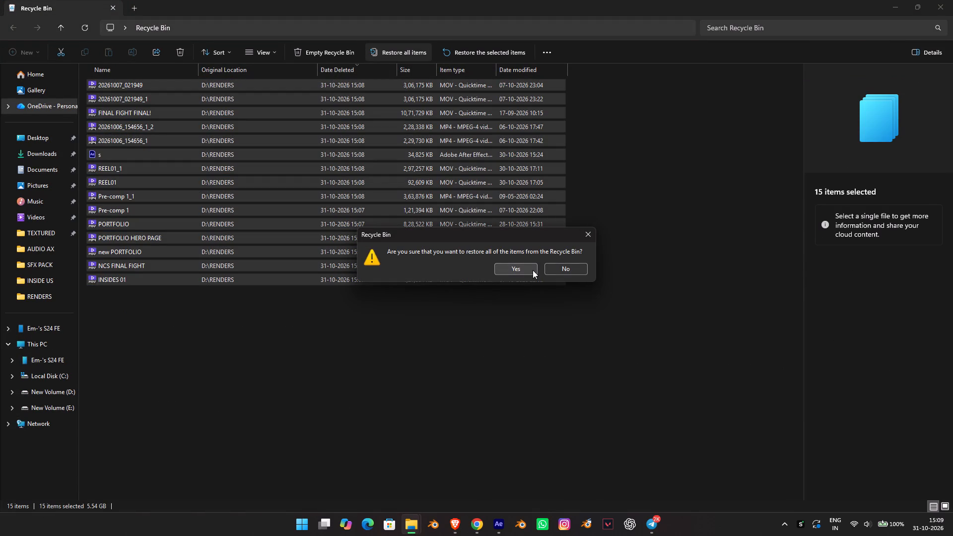
pyautogui.click(535, 268)
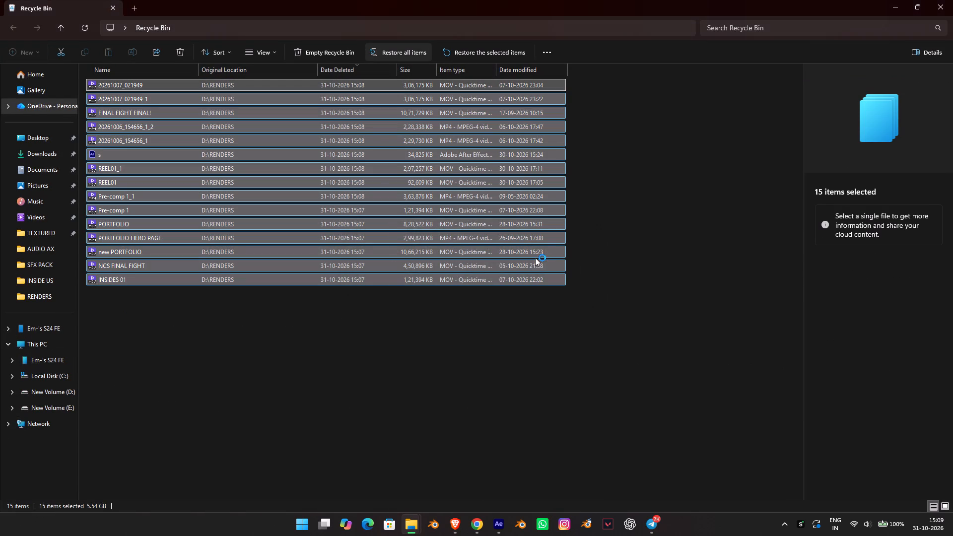
pyautogui.click(952, 0)
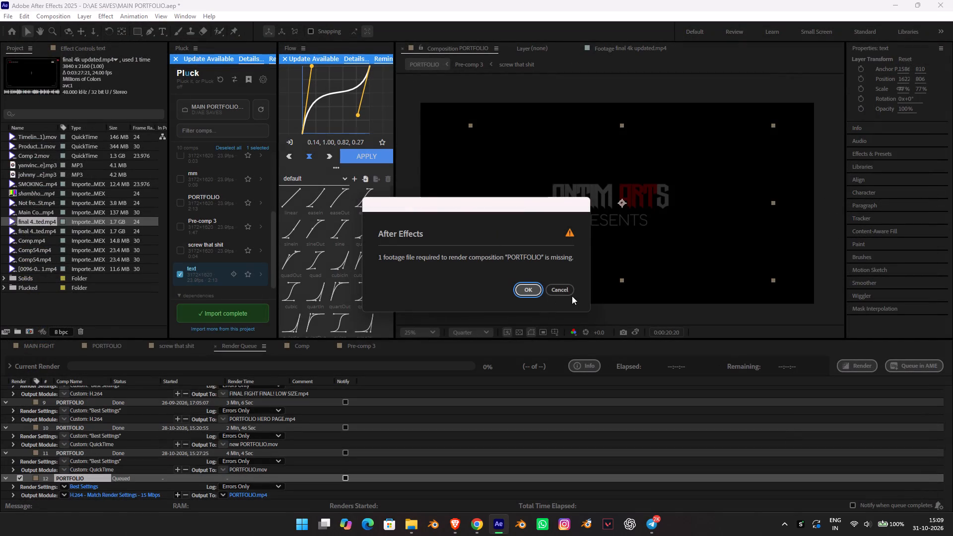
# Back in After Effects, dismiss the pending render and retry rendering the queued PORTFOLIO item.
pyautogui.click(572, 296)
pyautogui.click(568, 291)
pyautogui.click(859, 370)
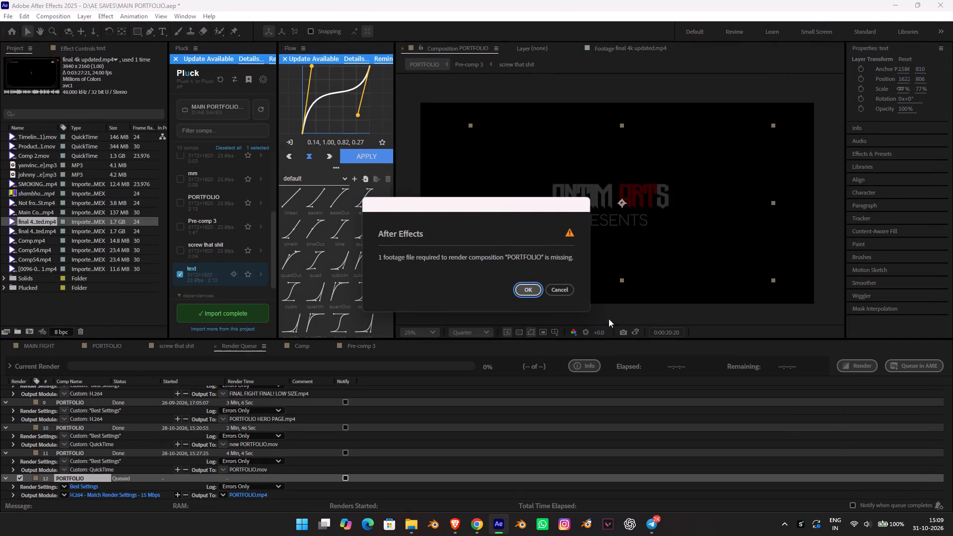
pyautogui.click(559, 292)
# Save the MAIN PORTFOLIO project.
pyautogui.hotkey('ctrl', 's')
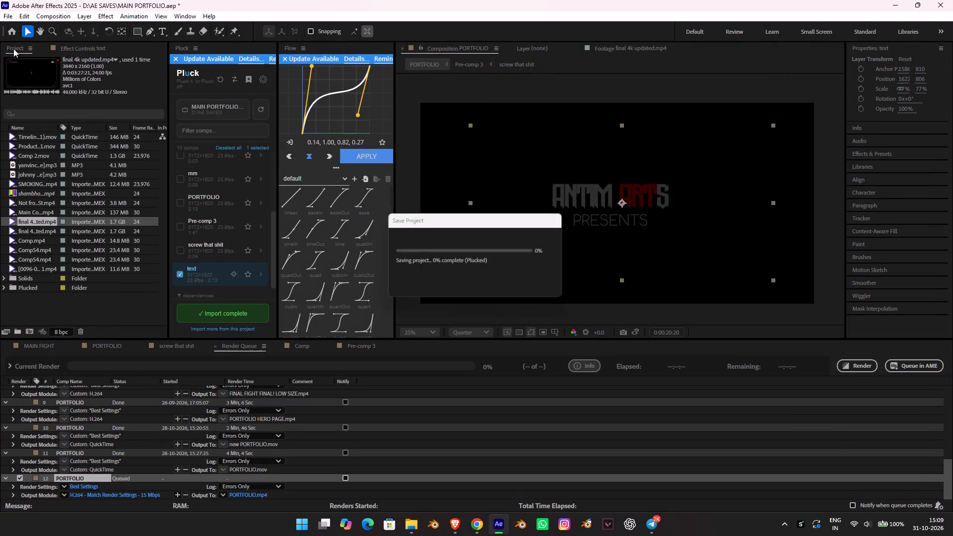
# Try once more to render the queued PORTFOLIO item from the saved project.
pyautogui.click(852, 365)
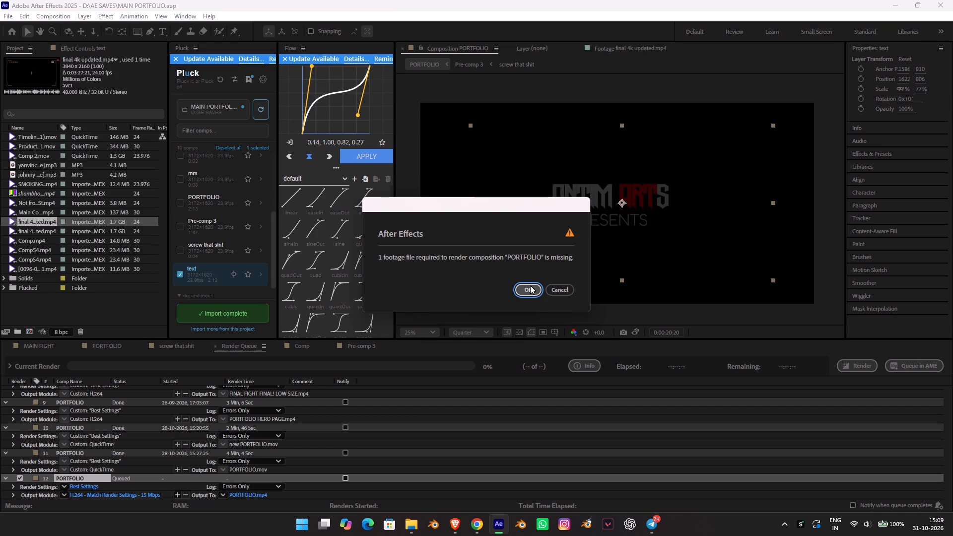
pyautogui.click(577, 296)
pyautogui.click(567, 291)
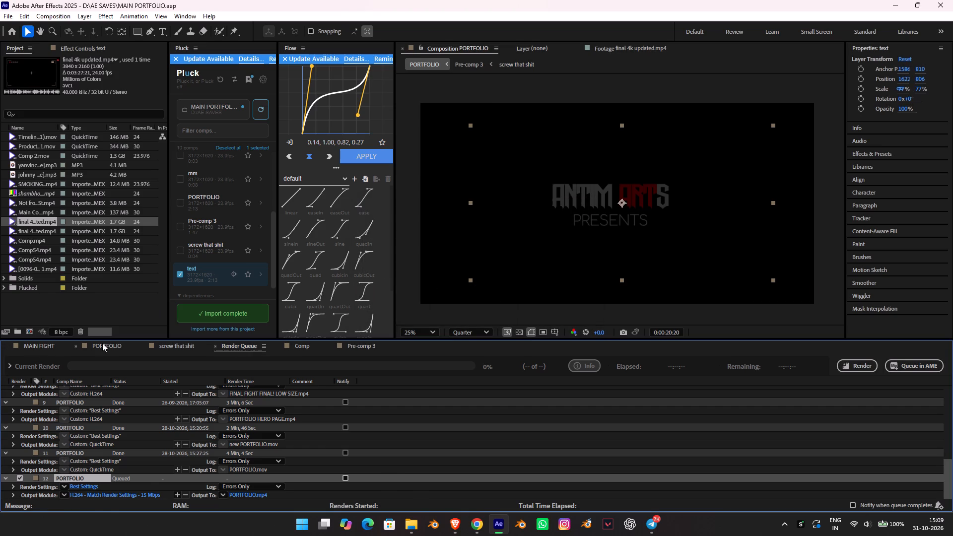
# Examine the layers and frames around the work area's end in the PORTFOLIO timeline.
pyautogui.click(112, 341)
pyautogui.scroll(-4, 708, 379)
pyautogui.scroll(3, 721, 378)
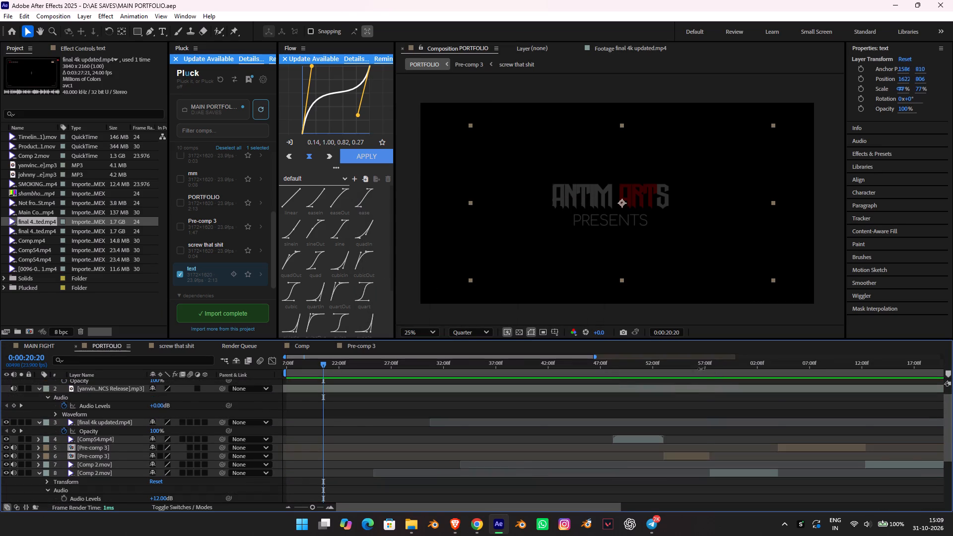
pyautogui.click(699, 368)
pyautogui.moveTo(700, 365); pyautogui.dragTo(639, 358)
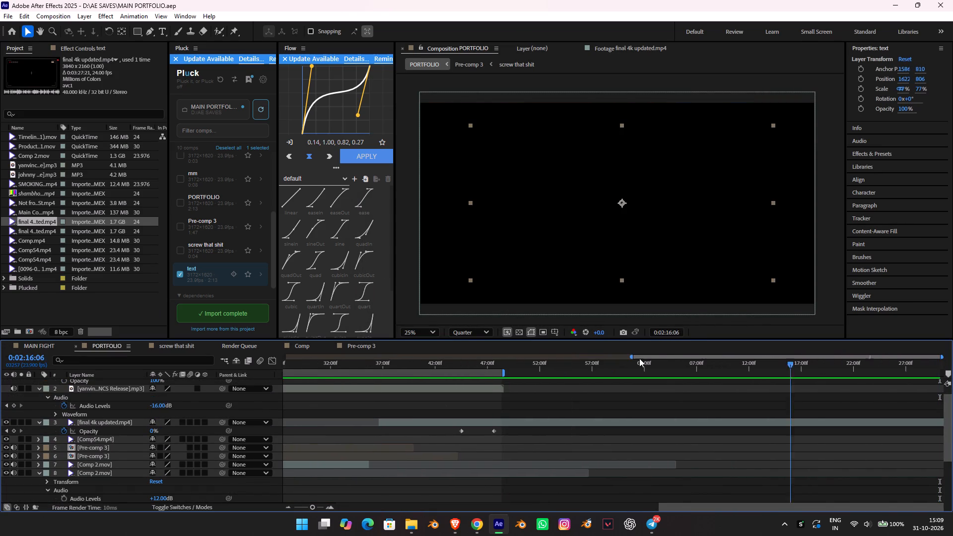
pyautogui.moveTo(639, 358); pyautogui.dragTo(504, 373)
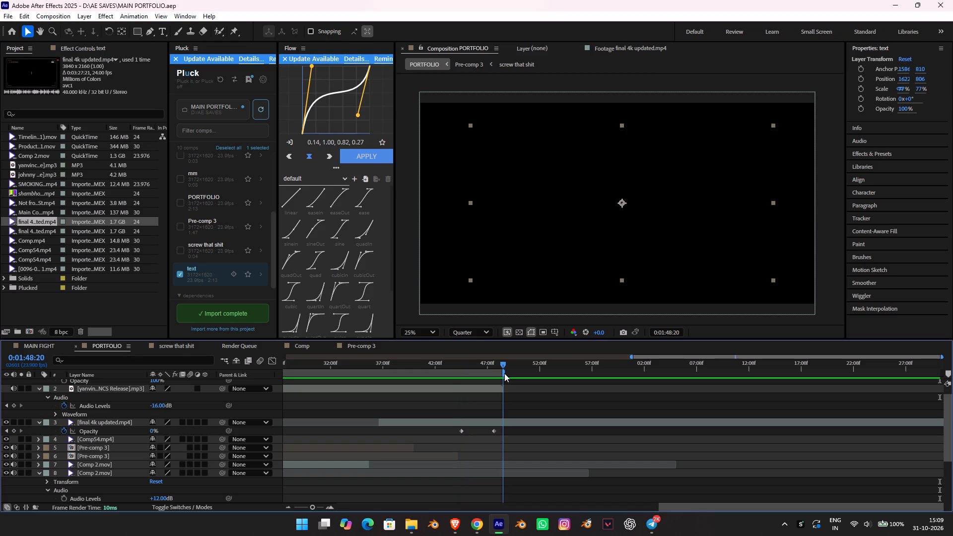
pyautogui.moveTo(504, 373); pyautogui.dragTo(498, 374)
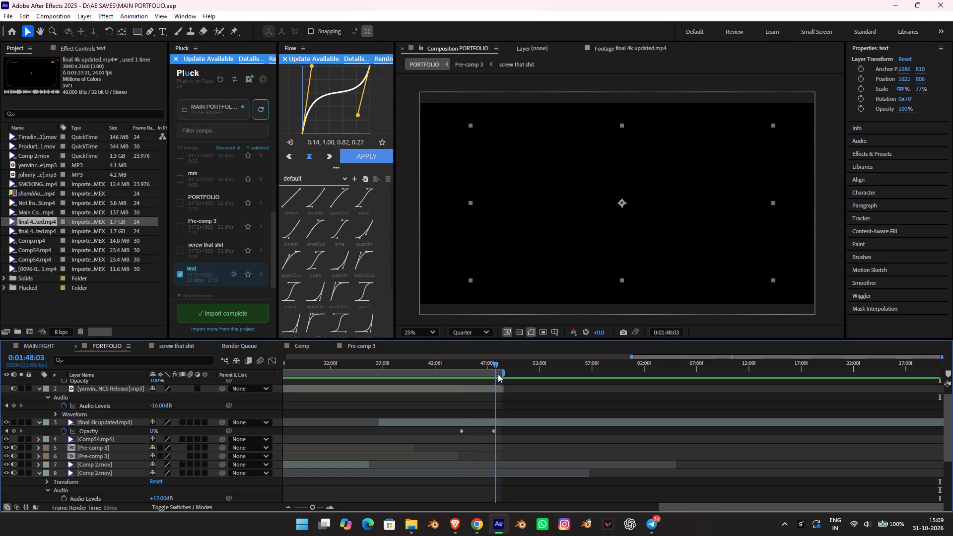
pyautogui.moveTo(498, 374); pyautogui.dragTo(501, 375)
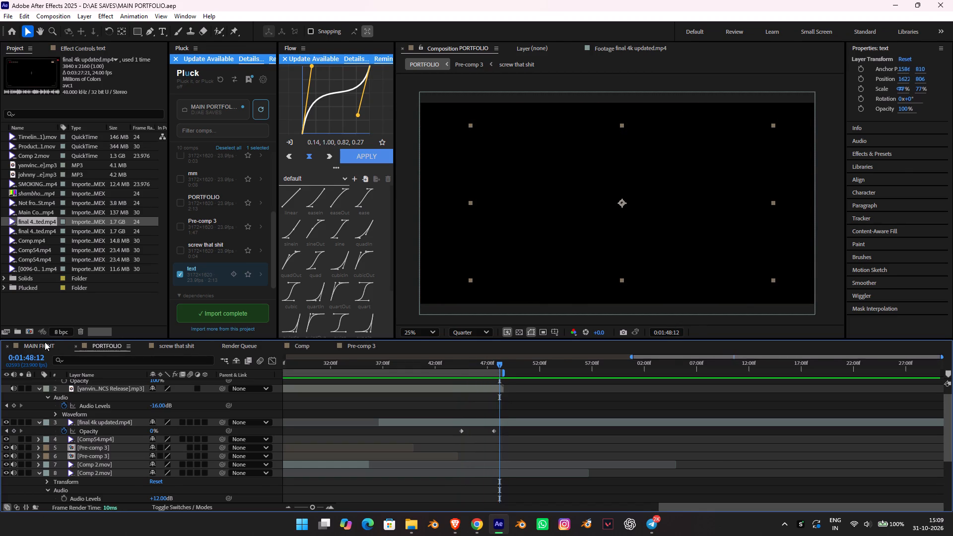
# Check the MAIN FIGHT composition and the render settings of the queued PORTFOLIO item.
pyautogui.click(44, 342)
pyautogui.click(240, 349)
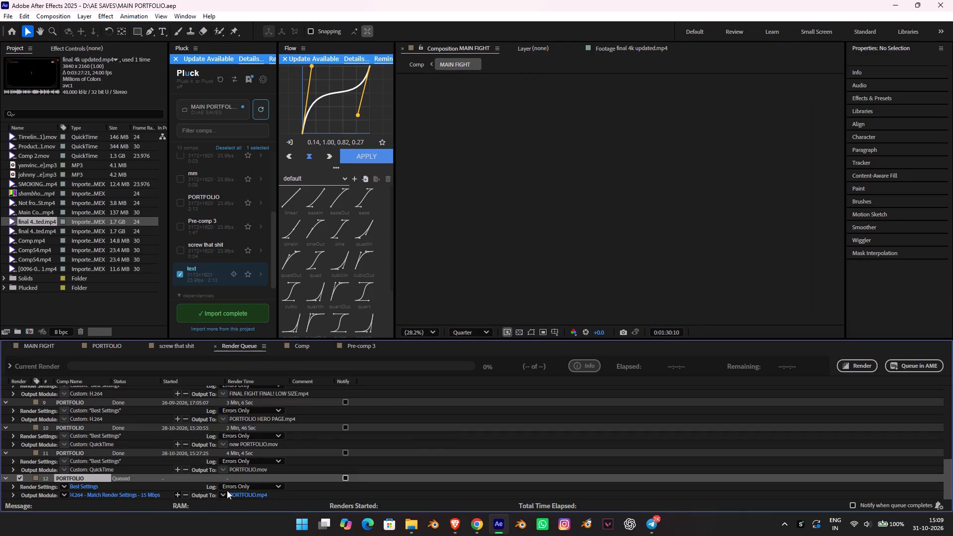
pyautogui.click(89, 483)
pyautogui.click(96, 485)
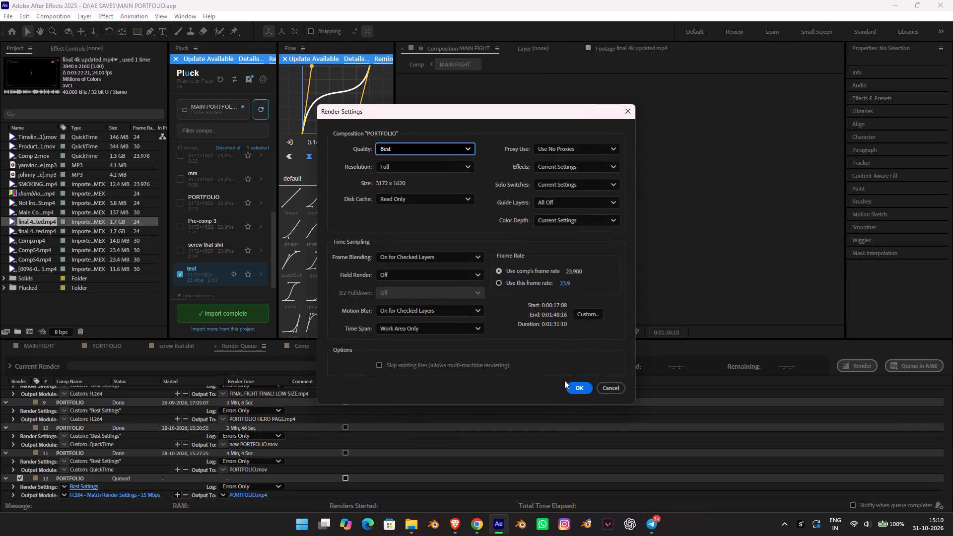
pyautogui.click(617, 384)
# Move the PORTFOLIO playhead to the work area's start at 0:00:17:08 and start the queued render despite the missing footage.
pyautogui.click(107, 348)
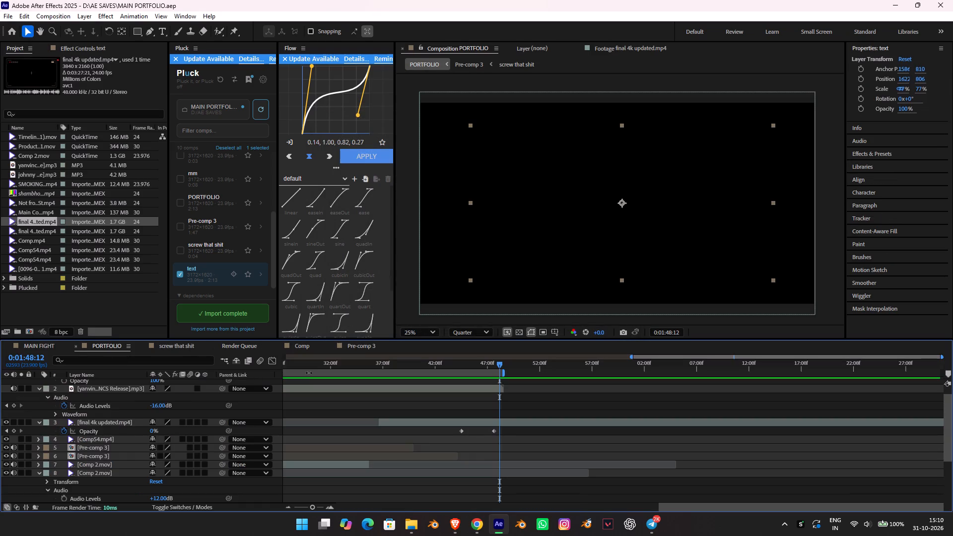
pyautogui.moveTo(323, 363); pyautogui.dragTo(75, 350)
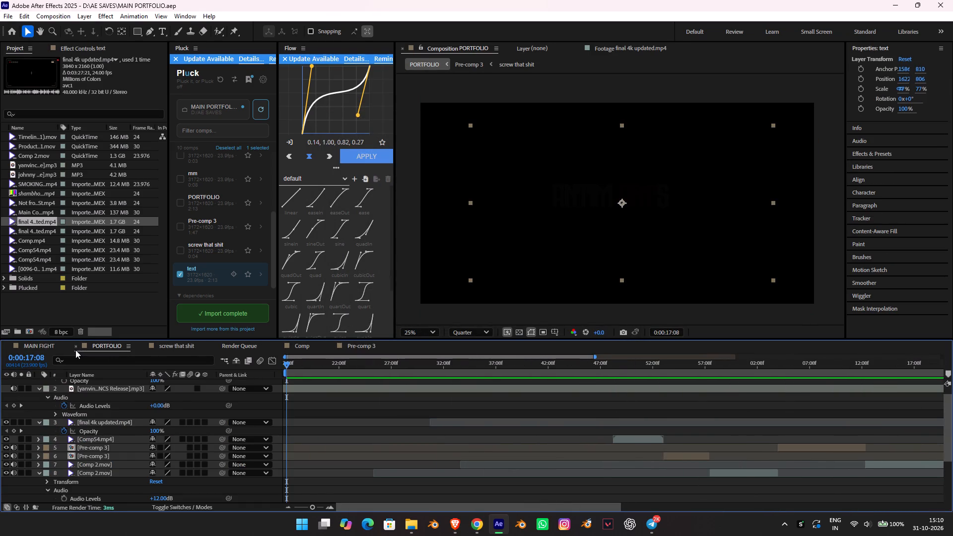
pyautogui.moveTo(75, 350); pyautogui.dragTo(76, 350)
pyautogui.click(228, 351)
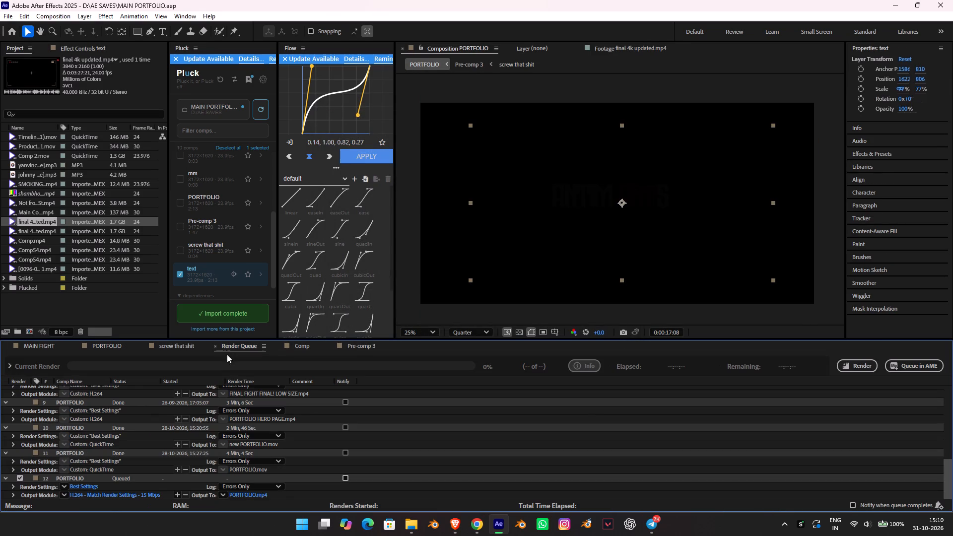
pyautogui.click(877, 367)
pyautogui.click(542, 293)
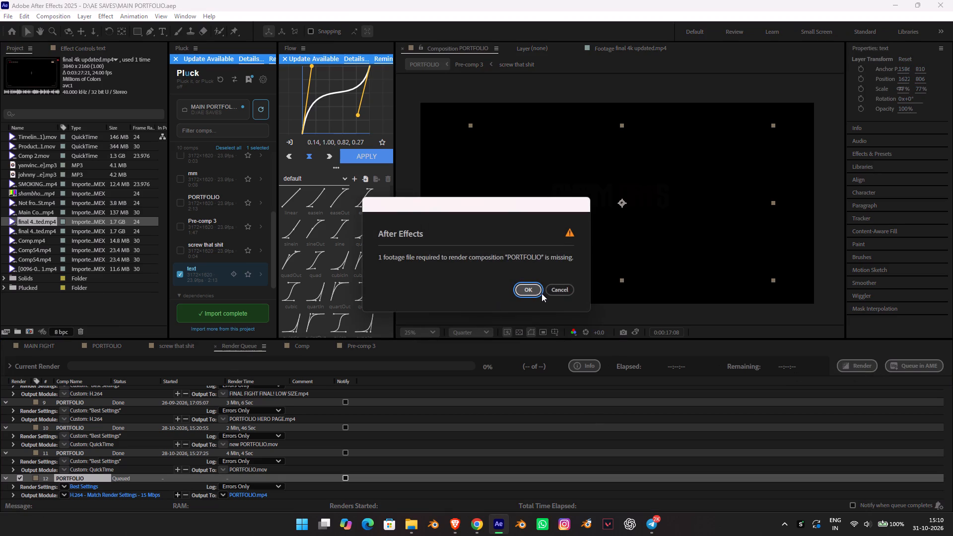
pyautogui.click(528, 292)
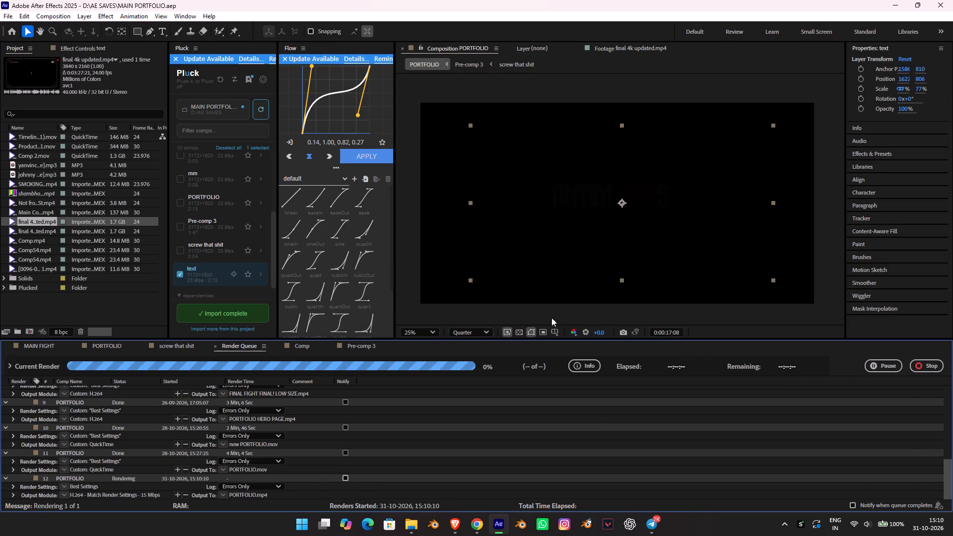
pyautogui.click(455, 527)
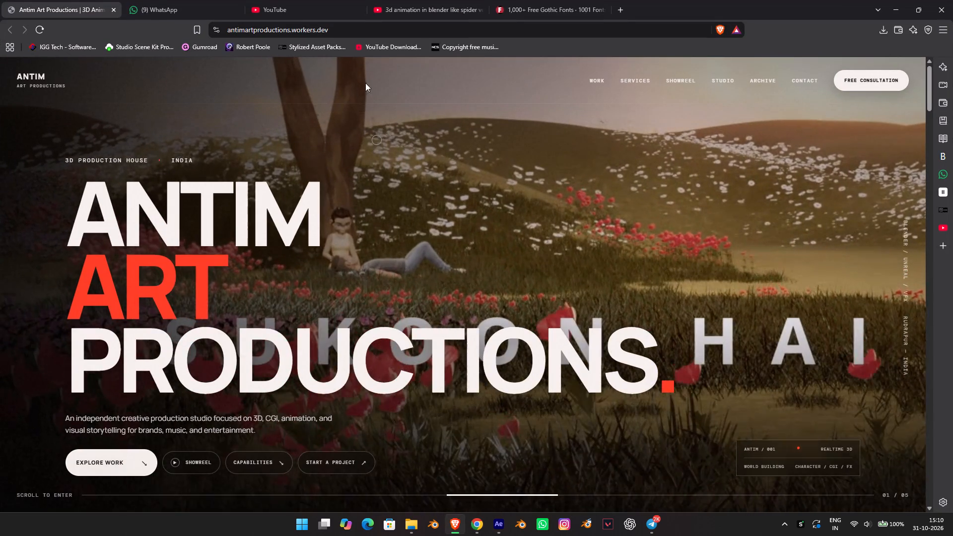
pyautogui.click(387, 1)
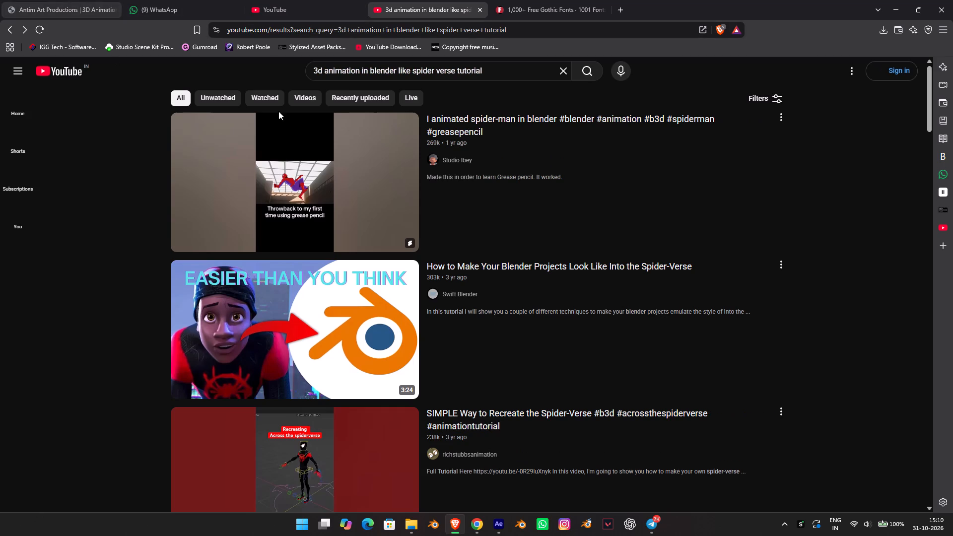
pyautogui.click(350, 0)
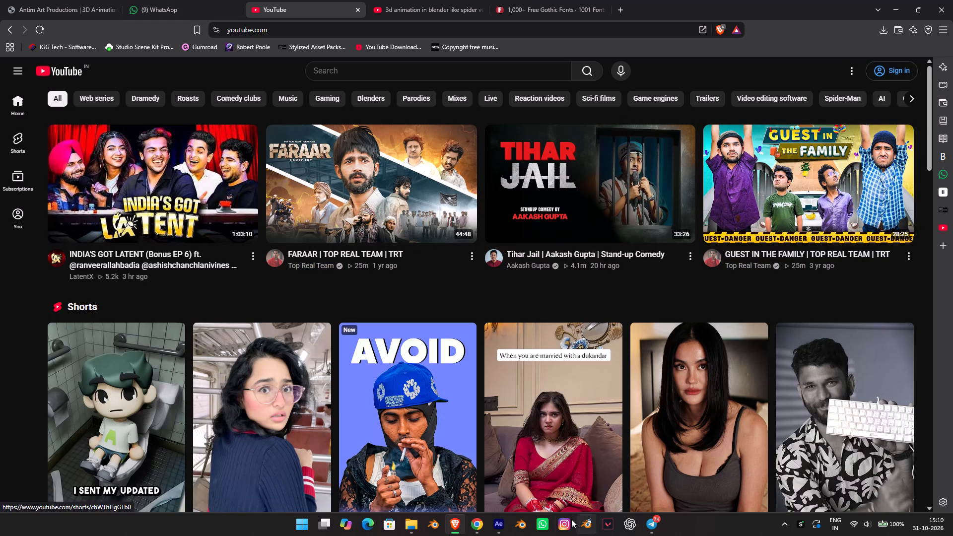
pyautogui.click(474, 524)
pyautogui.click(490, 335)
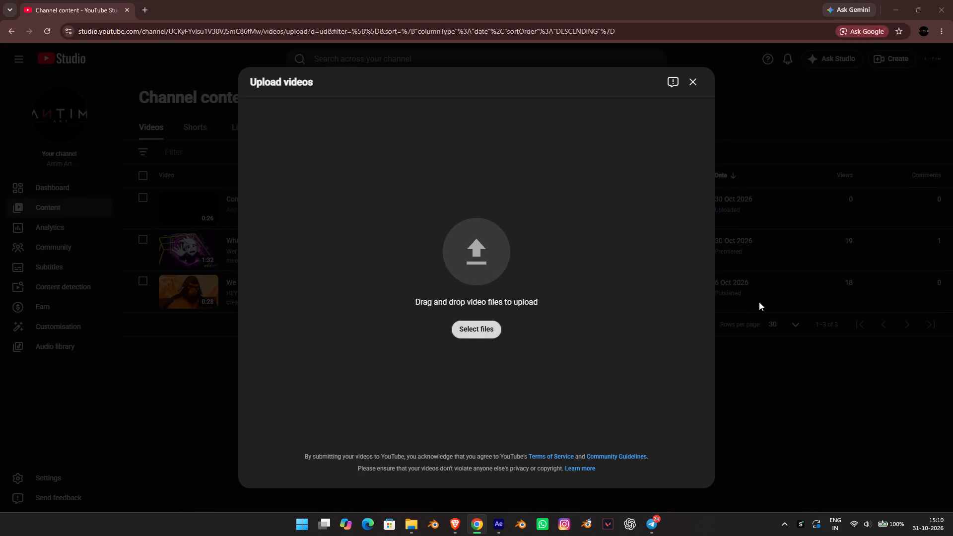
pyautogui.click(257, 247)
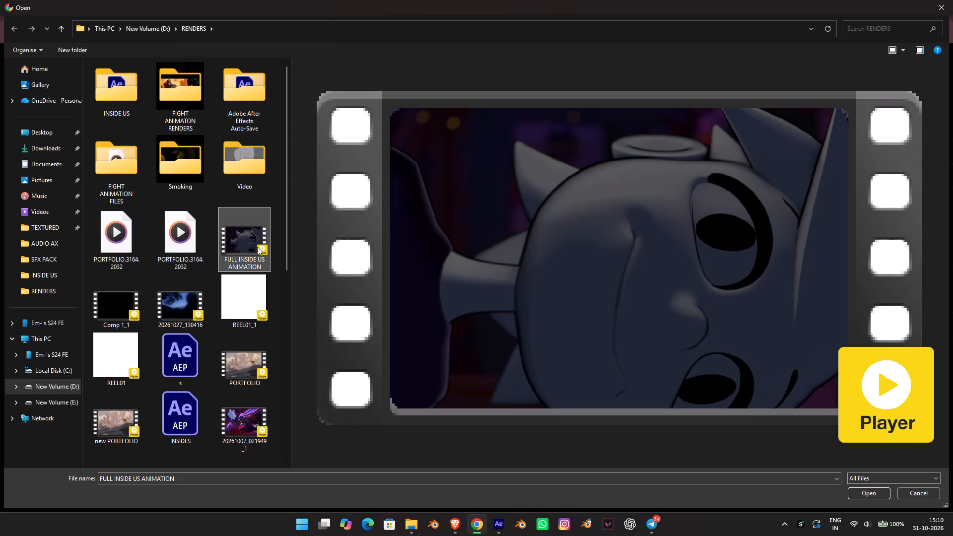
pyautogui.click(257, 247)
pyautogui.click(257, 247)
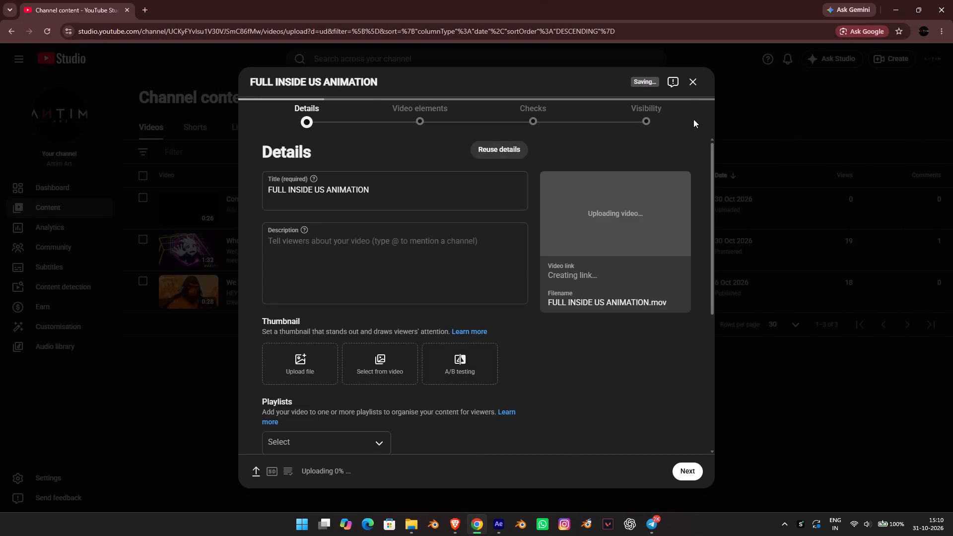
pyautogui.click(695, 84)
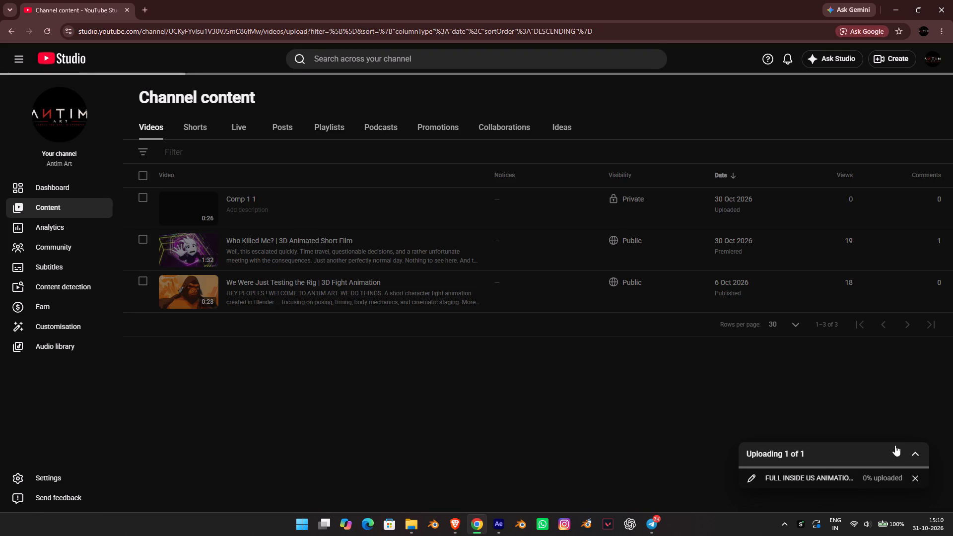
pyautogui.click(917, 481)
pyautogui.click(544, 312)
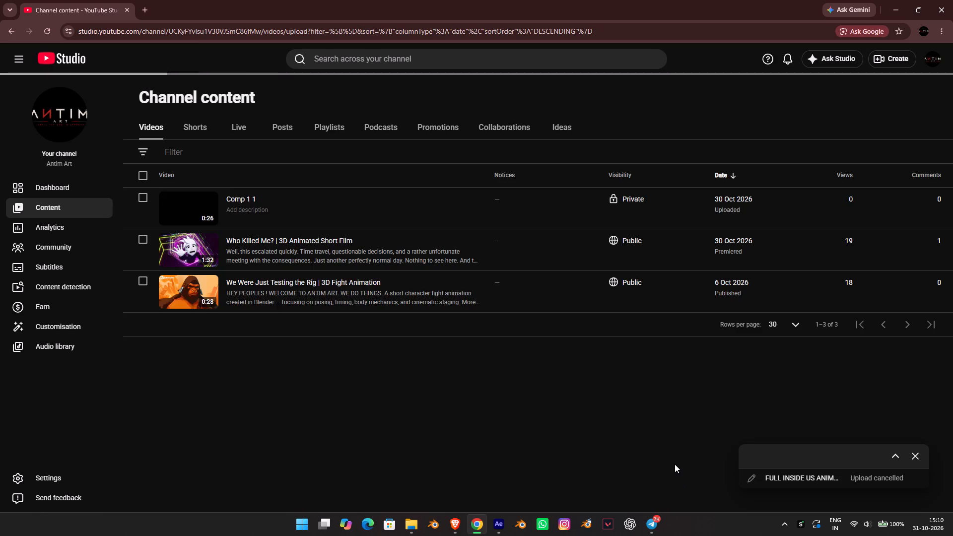
# Switch back to After Effects and check the progress of the PORTFOLIO.mp4 render in the render queue.
pyautogui.click(453, 529)
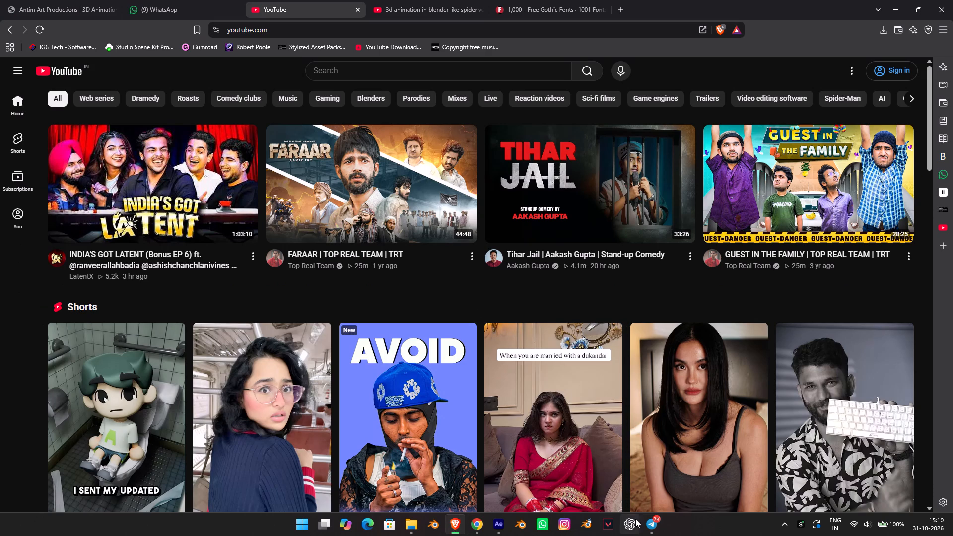
pyautogui.click(501, 534)
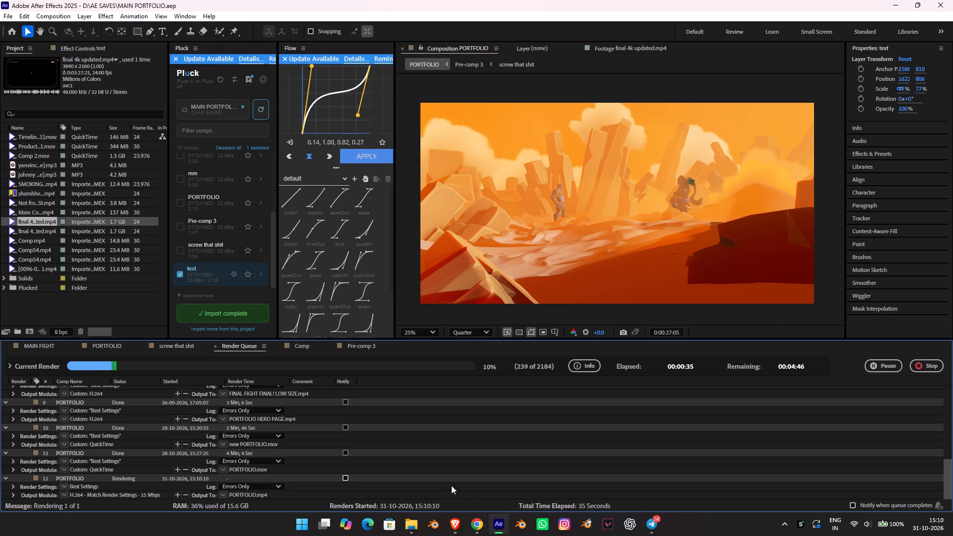
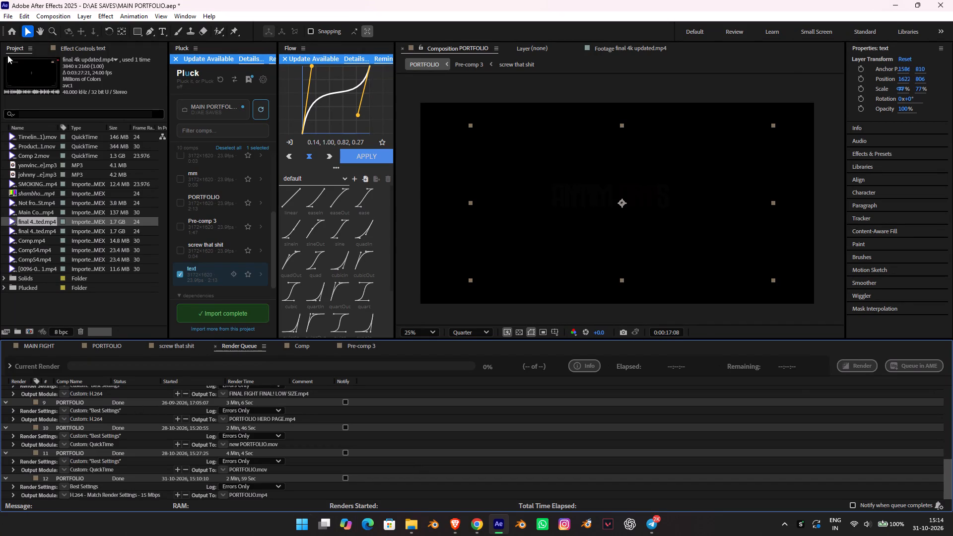
# Open the recent project INSIDE 22 from the home screen, saving the changes to MAIN PORTFOLIO.aep.
pyautogui.click(10, 29)
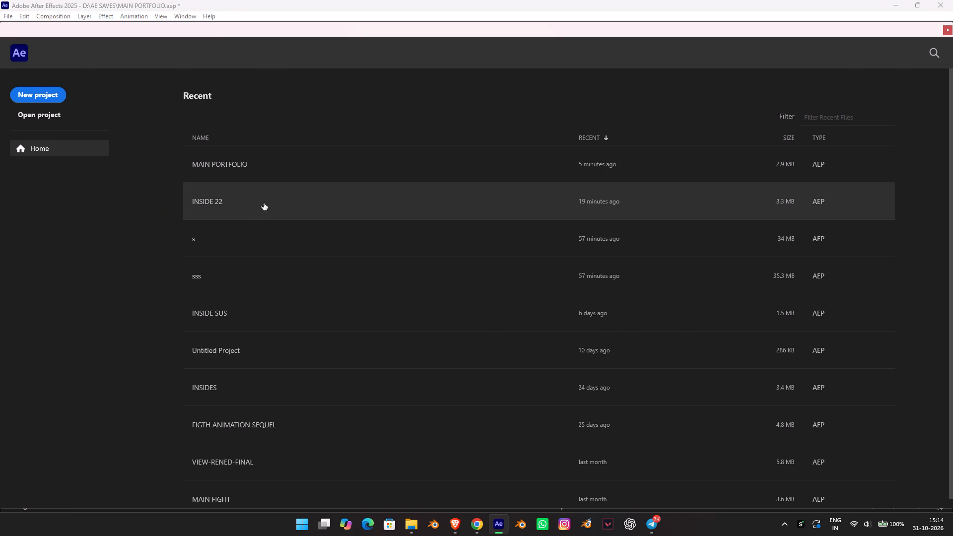
pyautogui.click(264, 203)
pyautogui.click(463, 296)
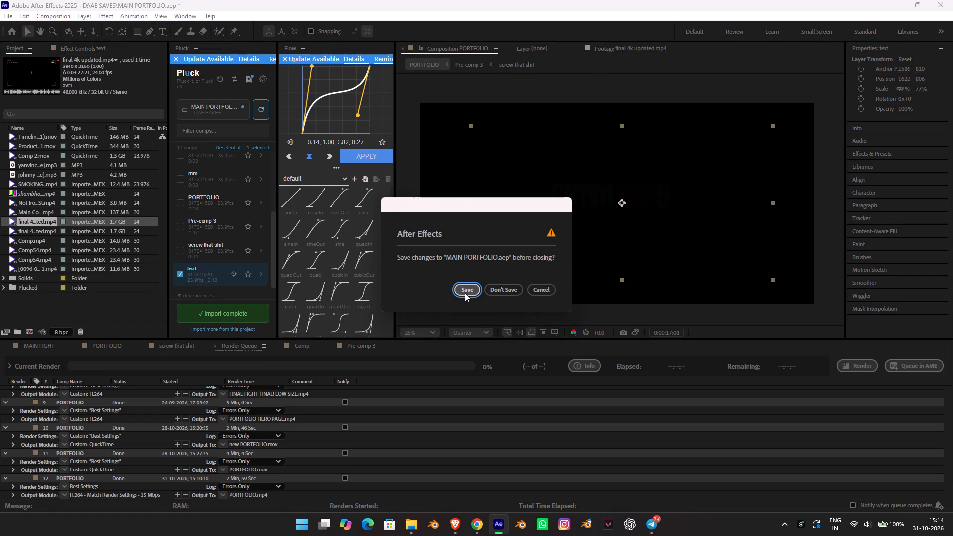
pyautogui.click(465, 293)
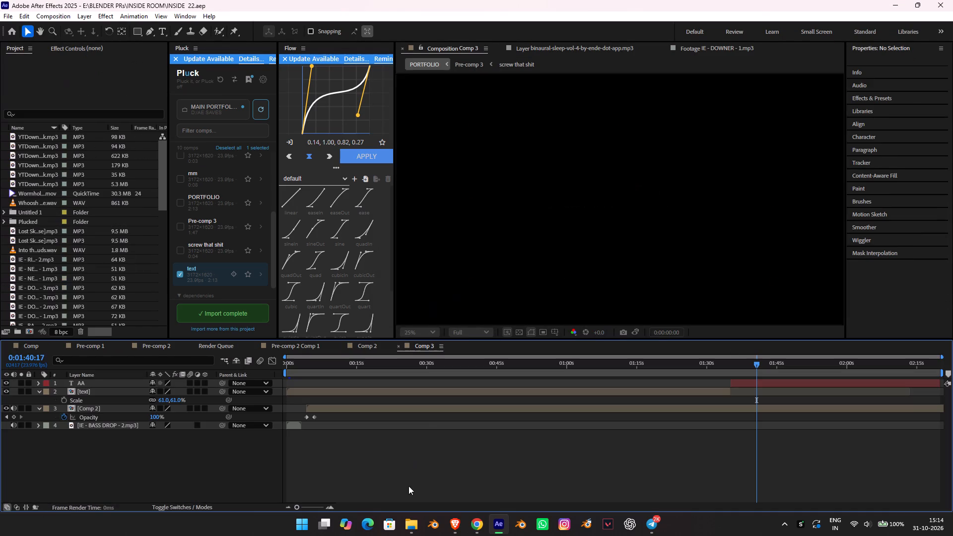
# Switch to File Explorer, compare the two PORTFOLIO videos in the RENDERS folder, and play the MP4 version at 100% volume.
pyautogui.click(413, 533)
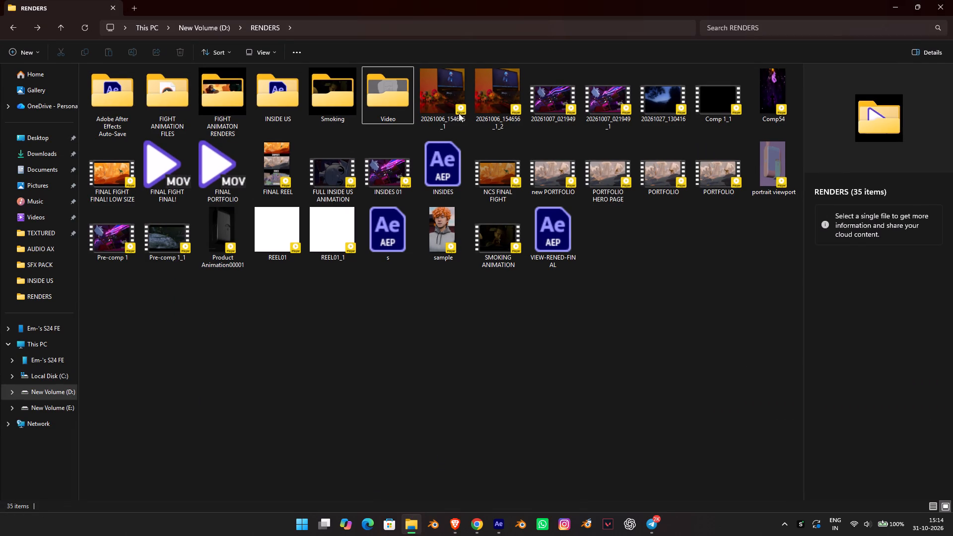
pyautogui.click(548, 76)
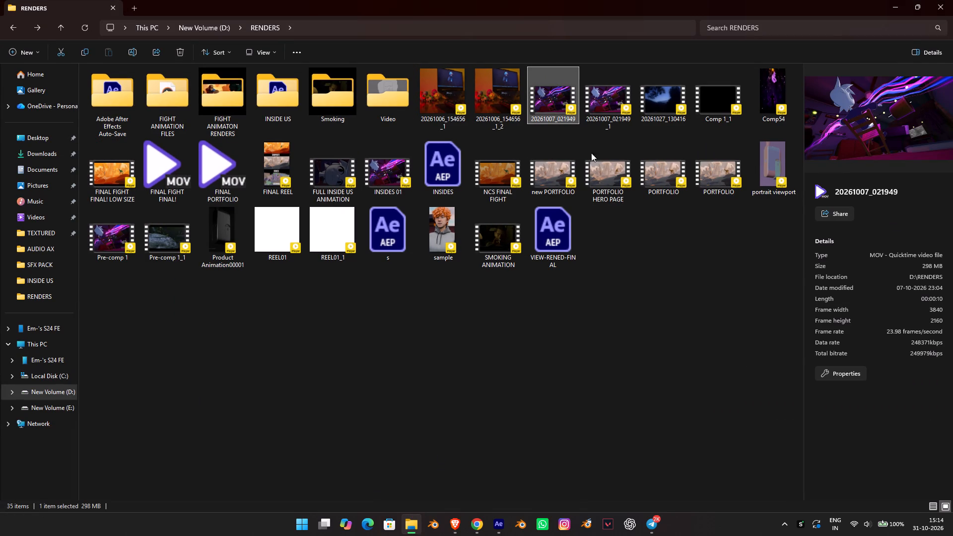
pyautogui.click(654, 162)
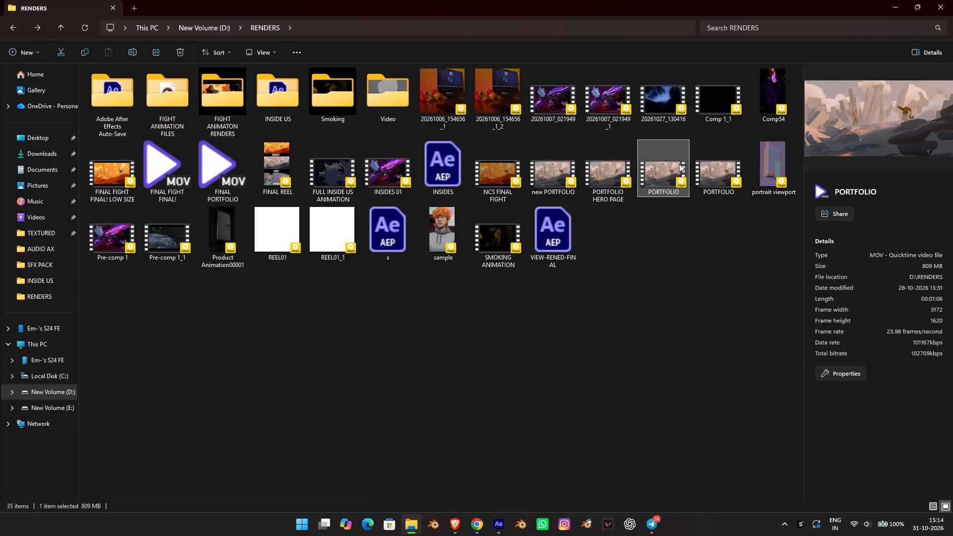
pyautogui.click(686, 165)
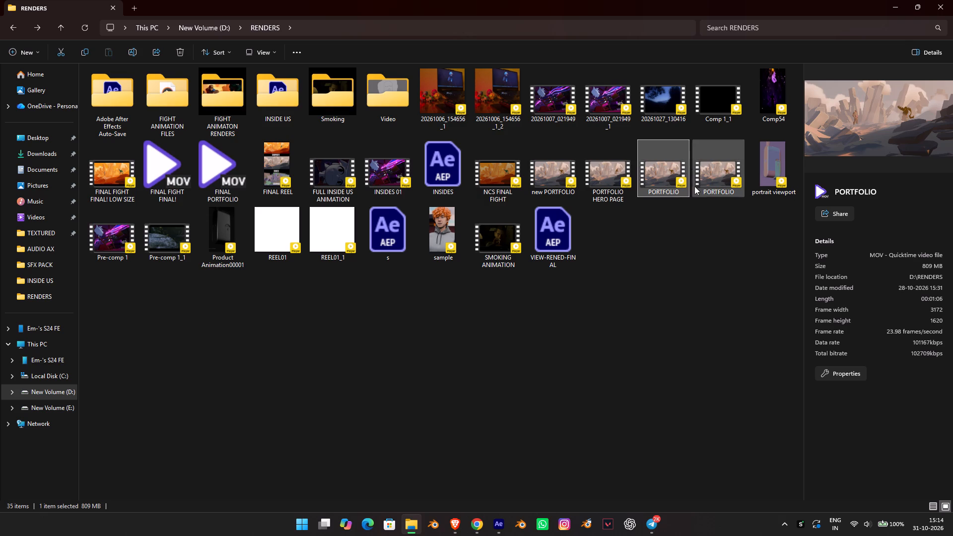
pyautogui.click(704, 166)
pyautogui.click(669, 176)
pyautogui.click(702, 167)
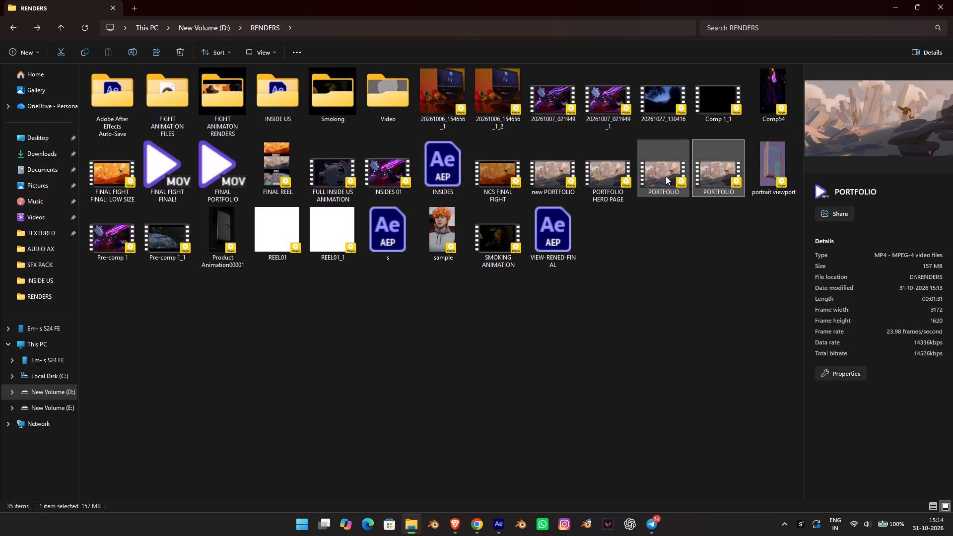
pyautogui.click(666, 176)
pyautogui.doubleClick(701, 168)
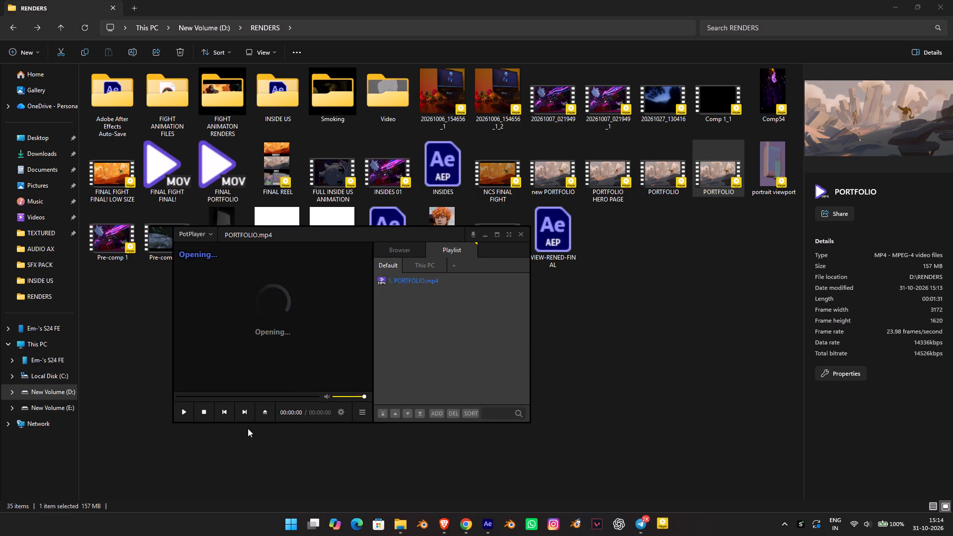
pyautogui.scroll(4, 259, 436)
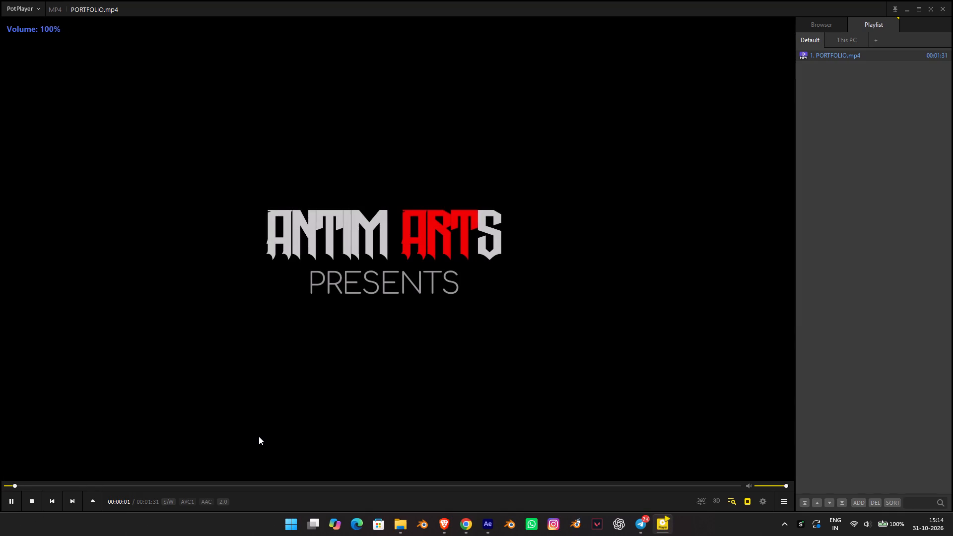
pyautogui.scroll(5, 259, 436)
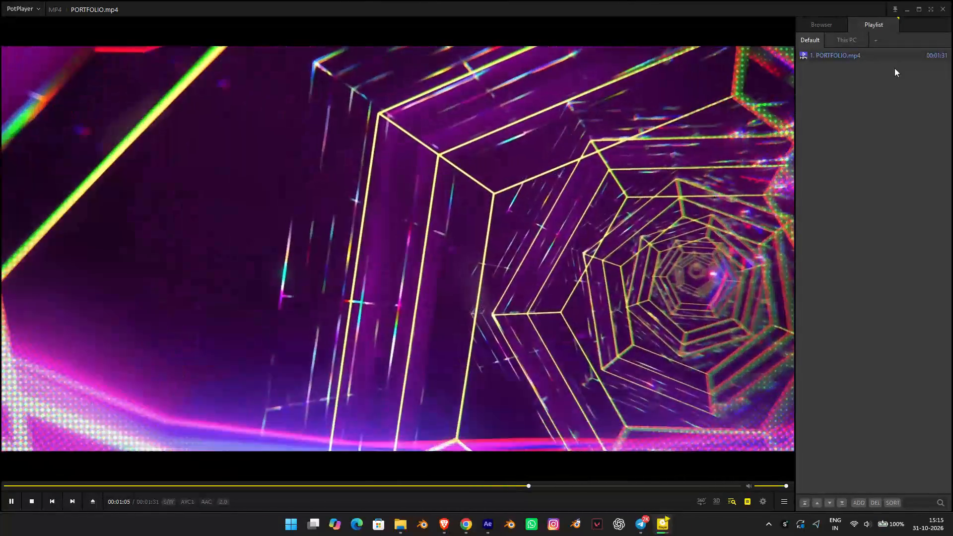
# Watch the PORTFOLIO.mp4 render through to its end and close the video player.
pyautogui.scroll(8, 557, 283)
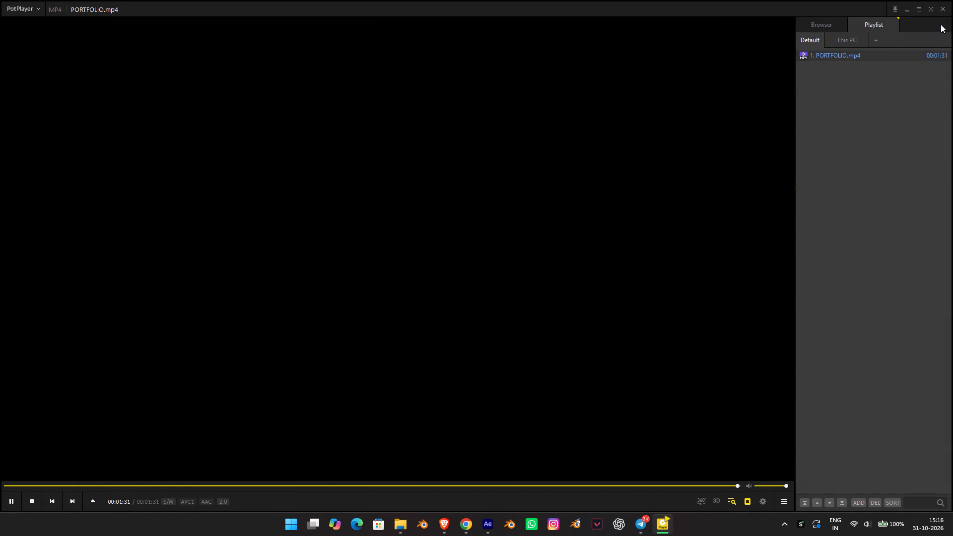